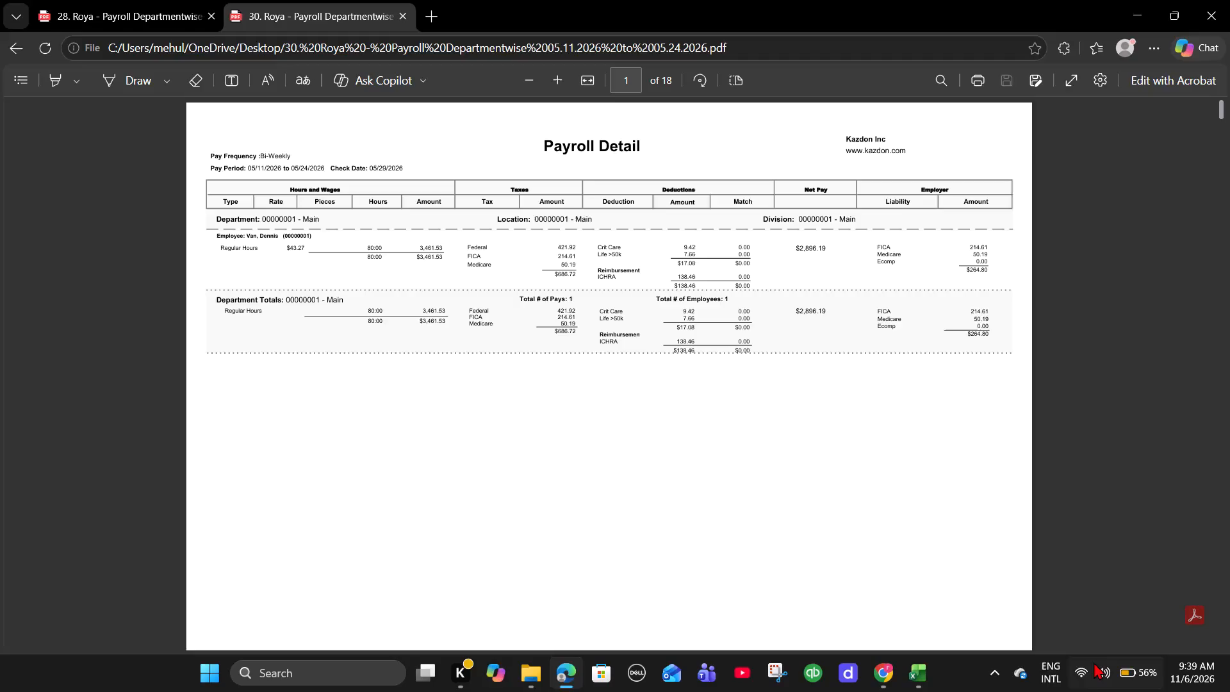
Examine the Main department totals on page 1 of the 05.11.2026 to 05.24.2026 payroll PDF alongside the Excel working file.
left_click(919, 680)
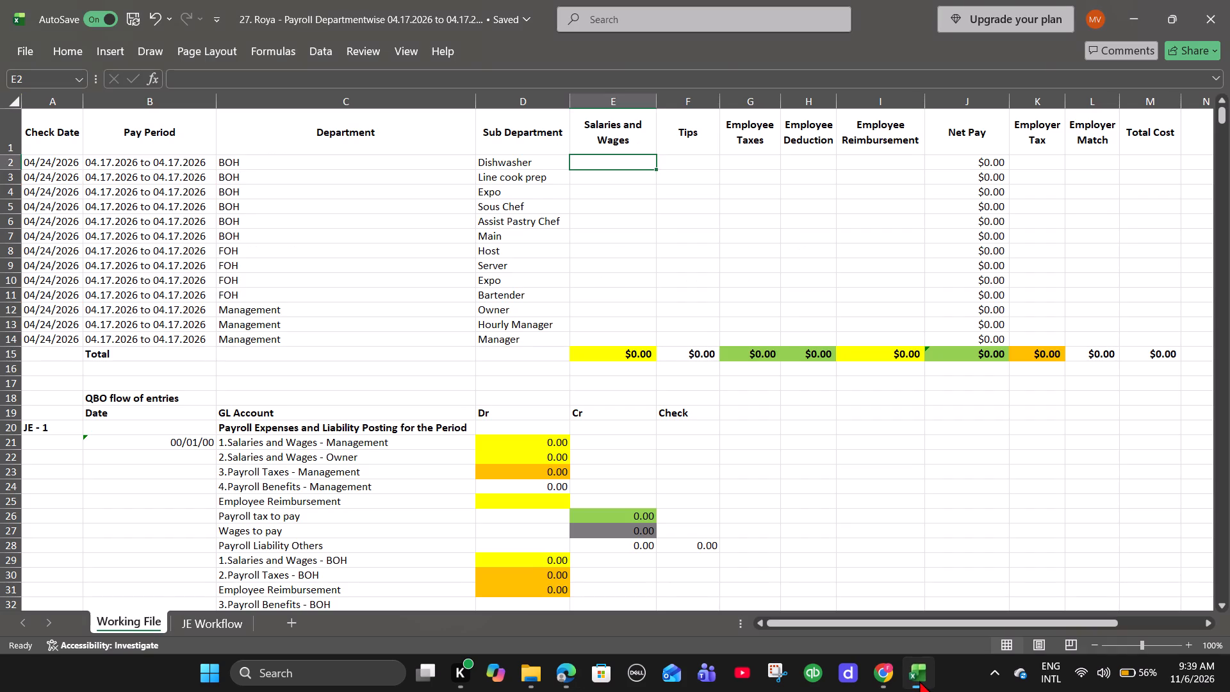
left_click(919, 680)
scroll(573, 391, "up", 1)
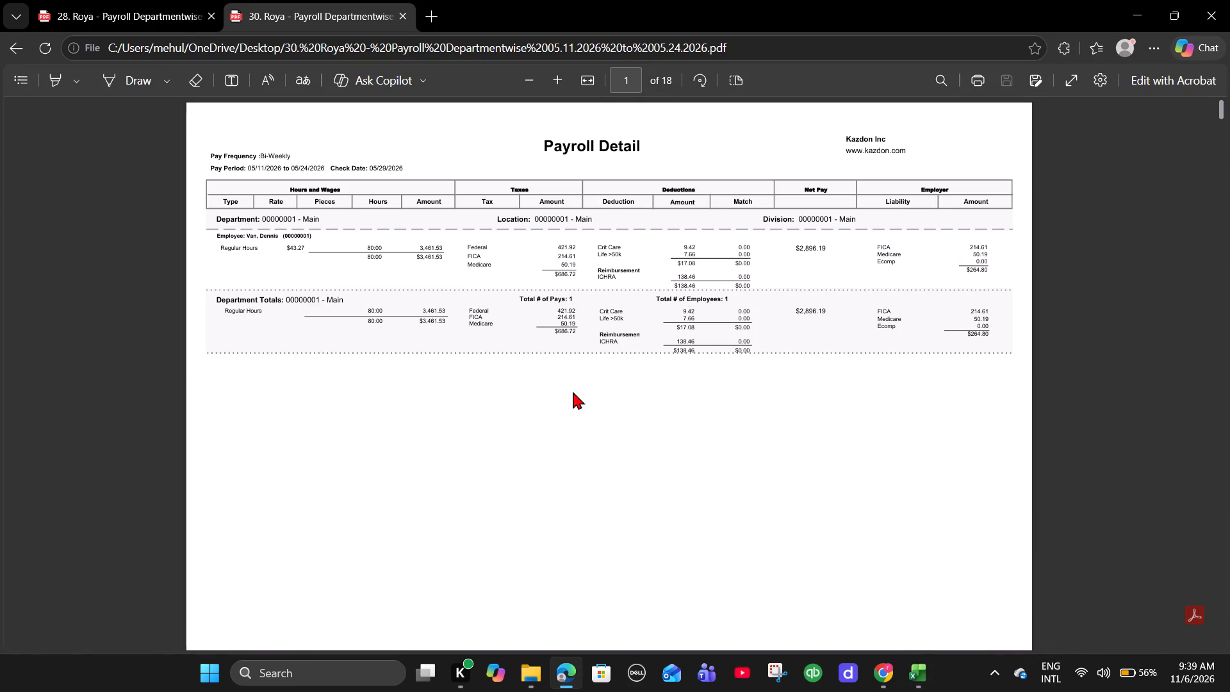
scroll(573, 391, "up", 1)
key("ctrl+plus")
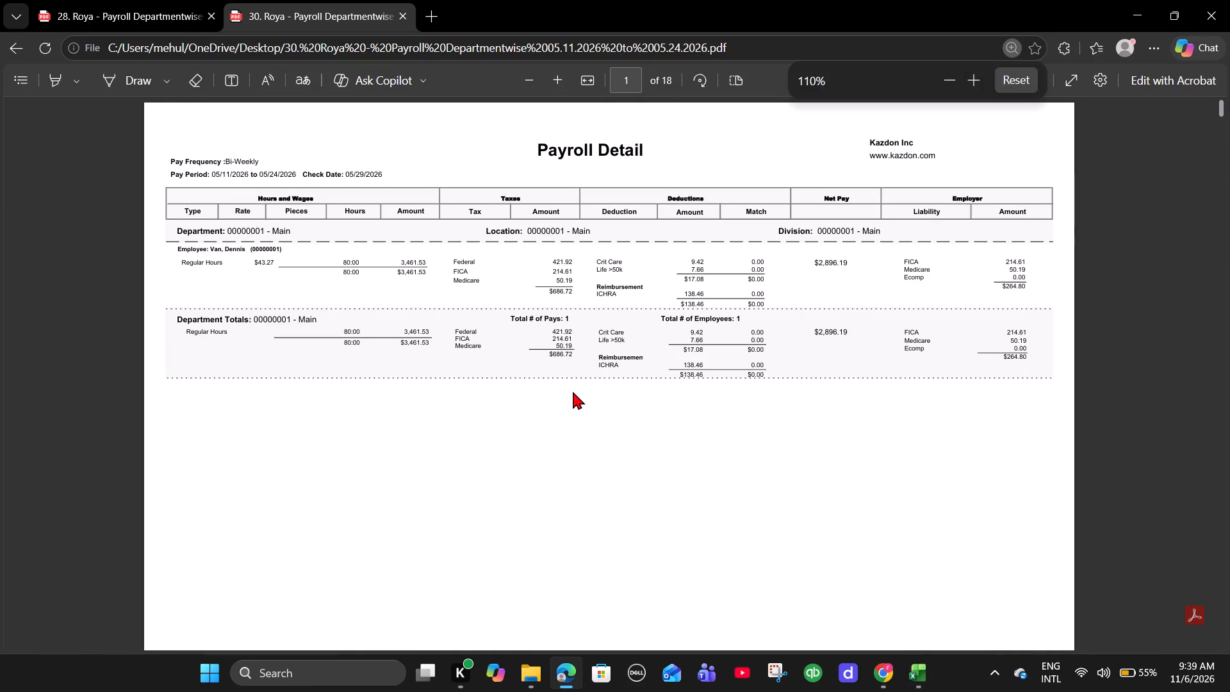
scroll(573, 391, "down", 1)
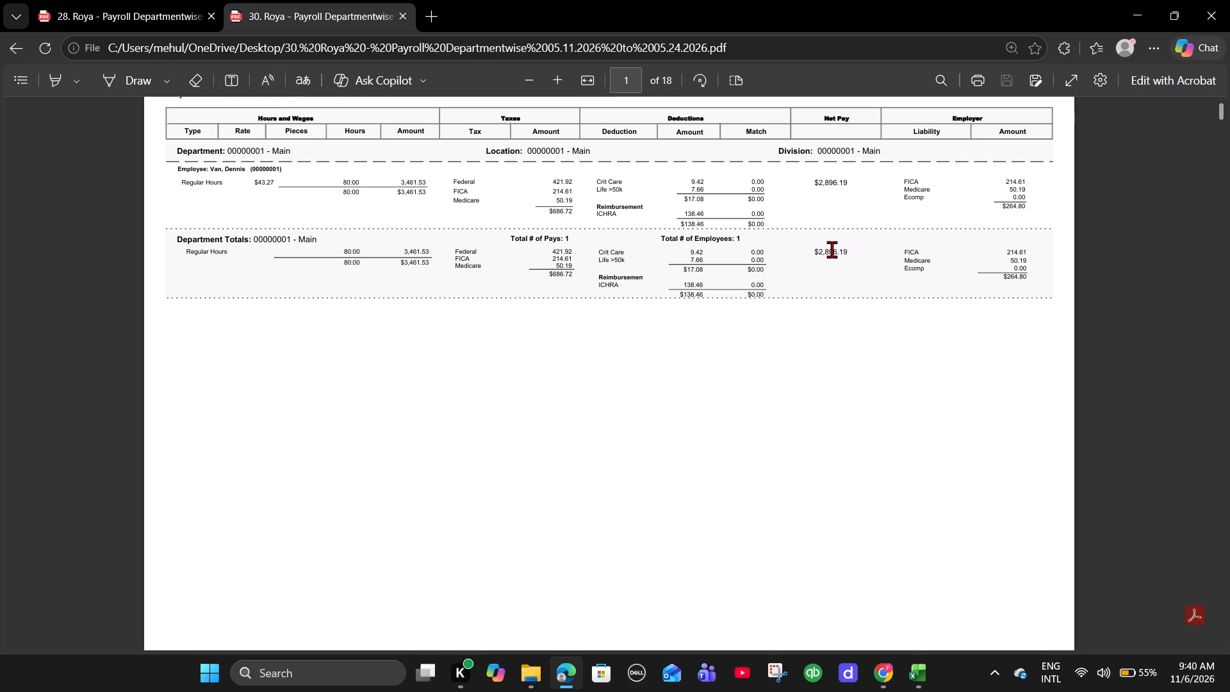
scroll(719, 266, "down", 1)
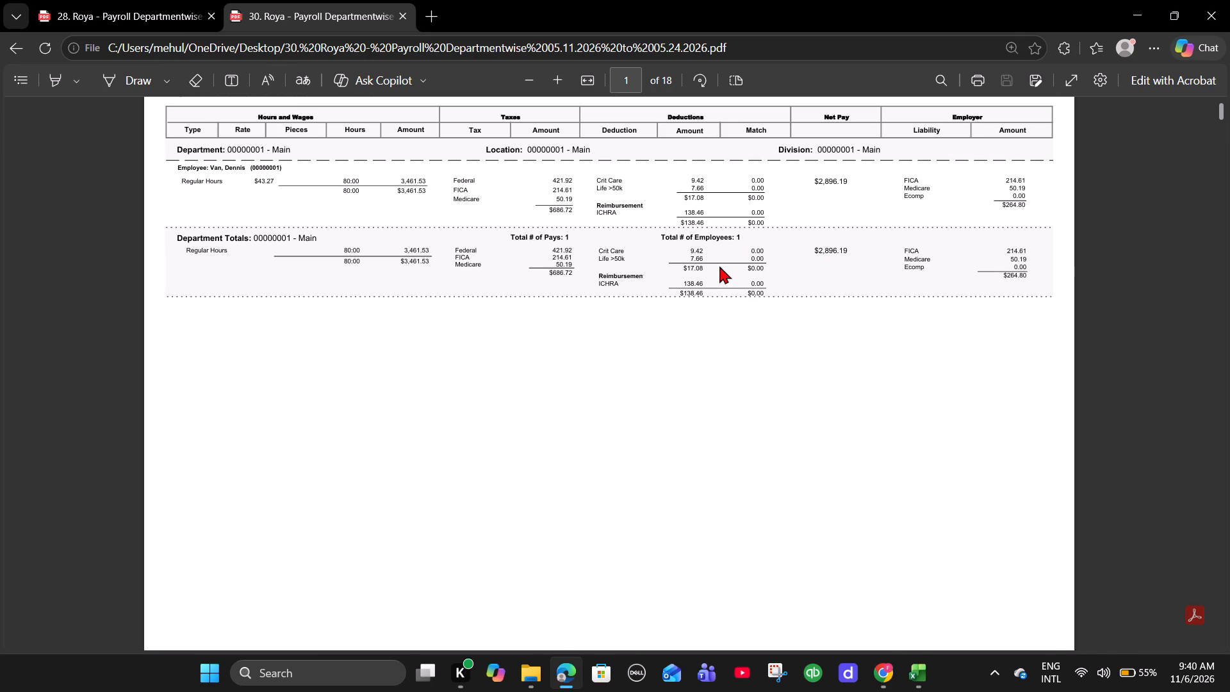
scroll(719, 266, "down", 1)
scroll(719, 266, "up", 2)
scroll(719, 266, "down", 1)
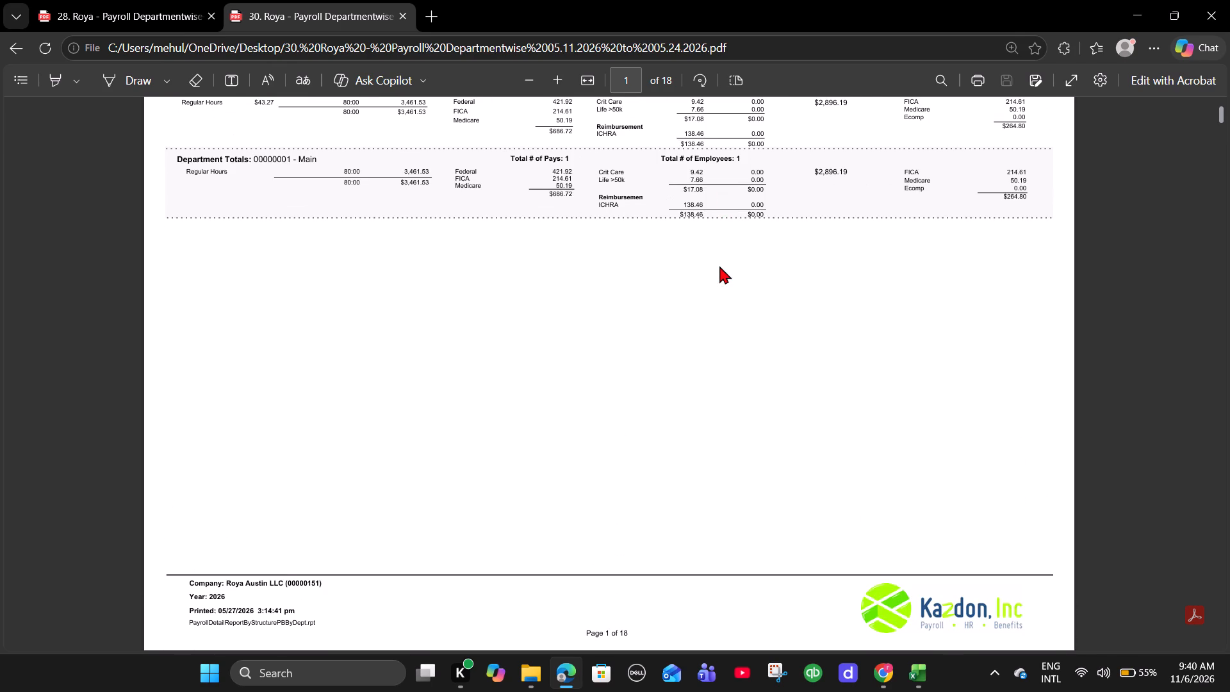
key("alt+Tab")
key("alt+Tab")
scroll(719, 308, "up", 1)
scroll(719, 308, "down", 1)
scroll(719, 308, "up", 2)
scroll(719, 308, "down", 2)
In the Excel working file, enter 3461.53 as Salaries and Wages for the BOH Main row from the payroll PDF.
key("alt+Tab")
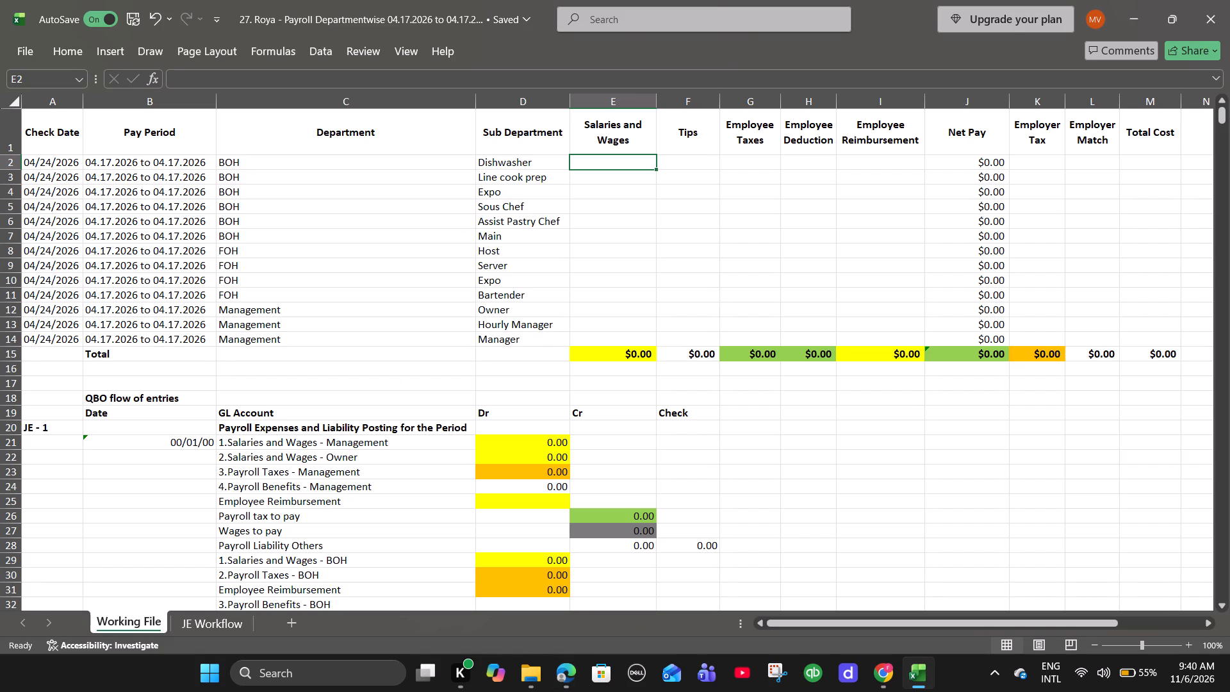
left_click(602, 242)
key("alt+Tab")
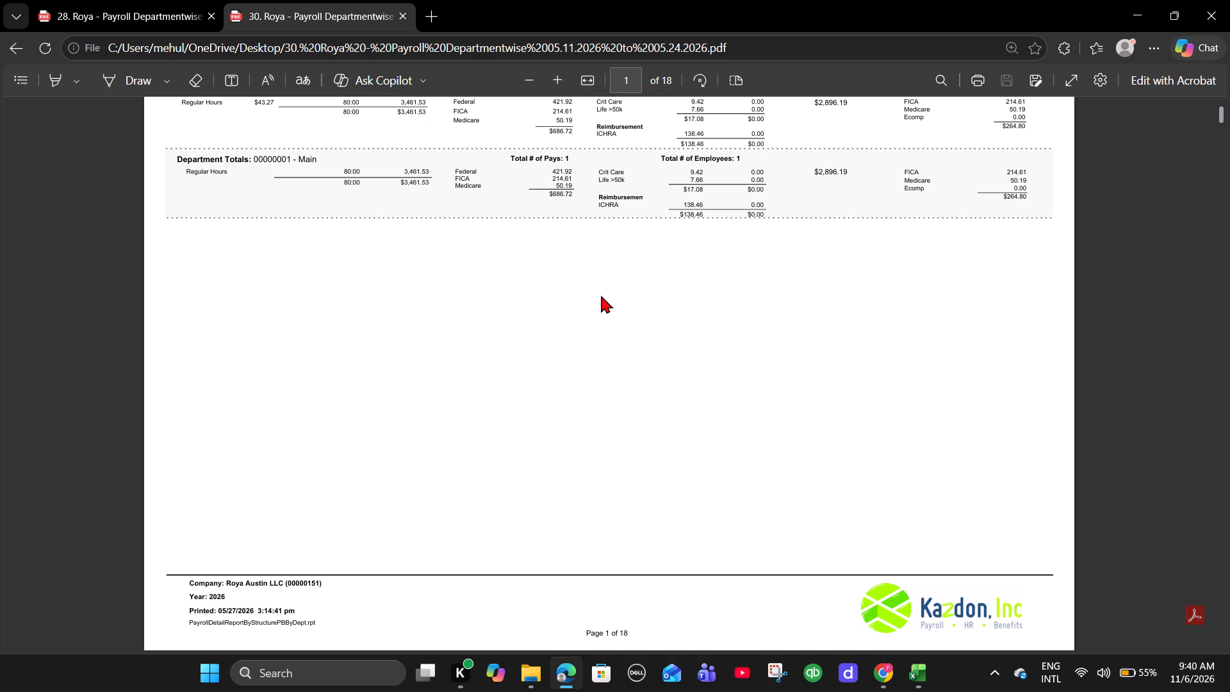
key("alt+Tab")
type("3461.")
key("alt+Tab")
key("alt+Tab")
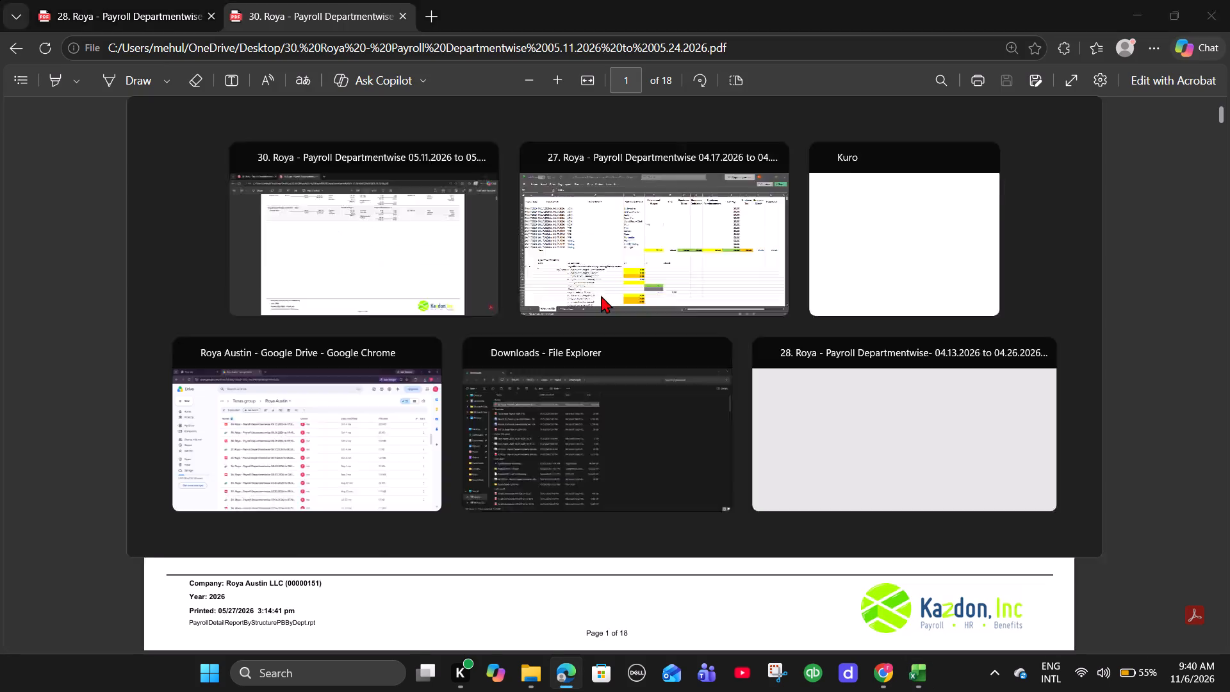
type("53")
key("Right")
Enter the BOH Main row's Employee Taxes as 686.72 and Employee Deduction as 17.08, checking against the payroll PDF.
key("alt+Tab")
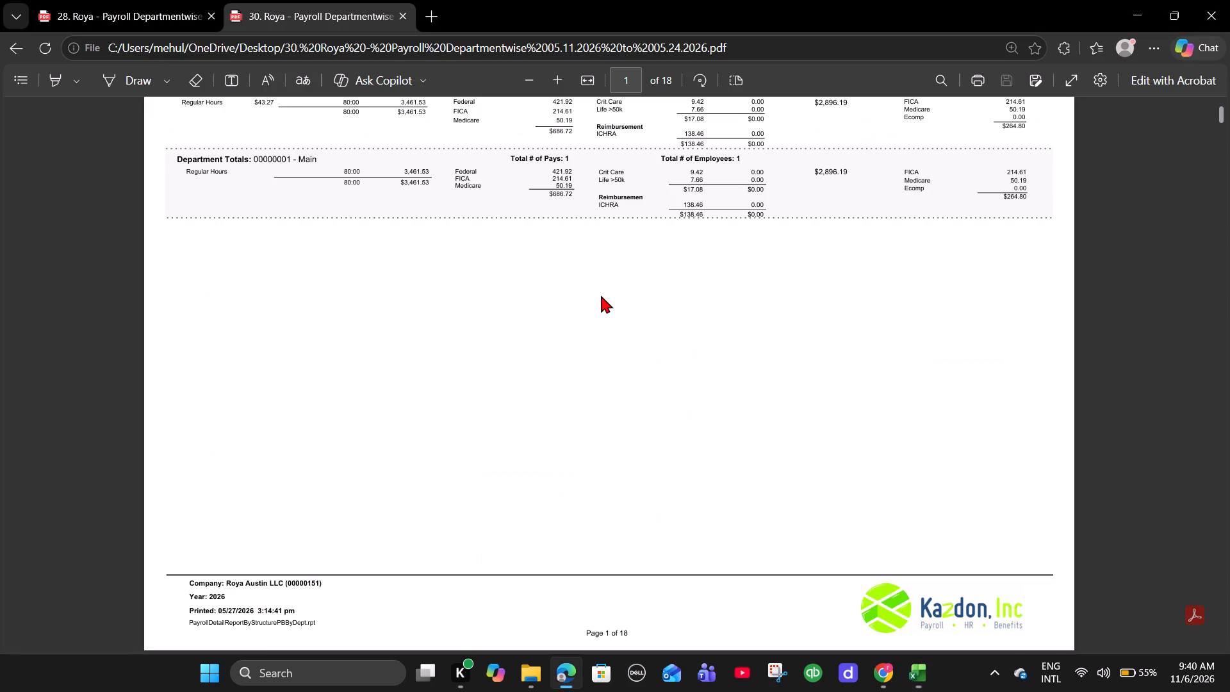
key("alt+Tab")
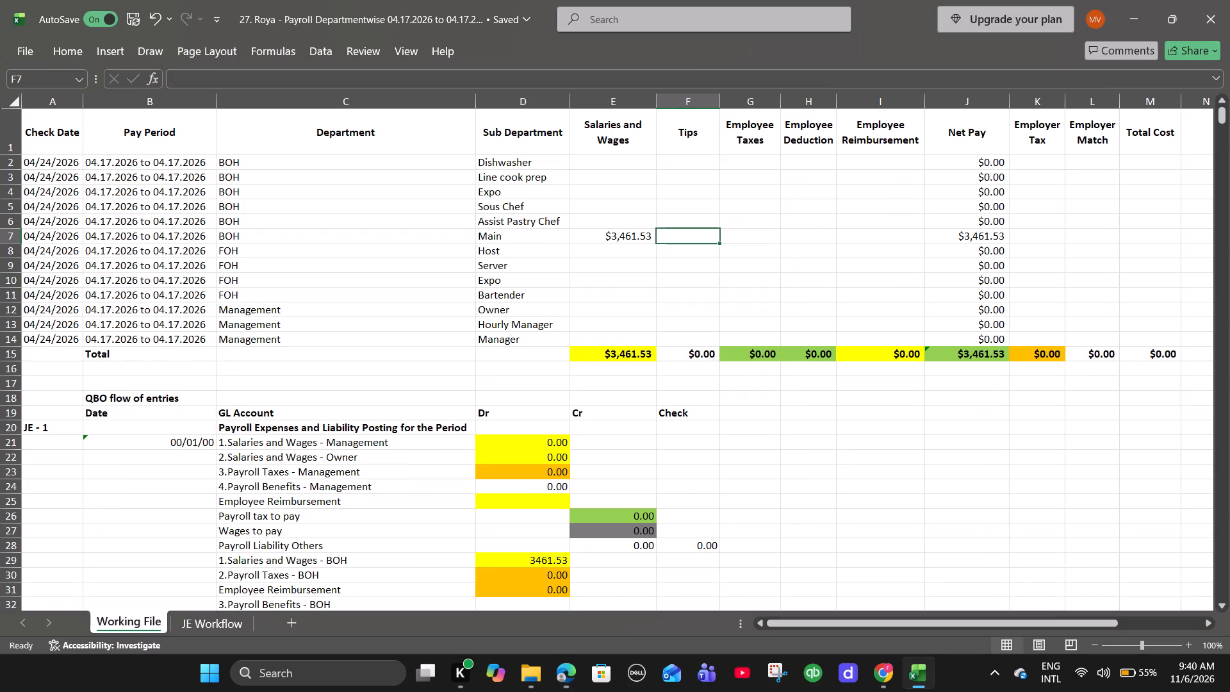
key("Right")
type("686.72")
key("Right")
key("alt+Tab")
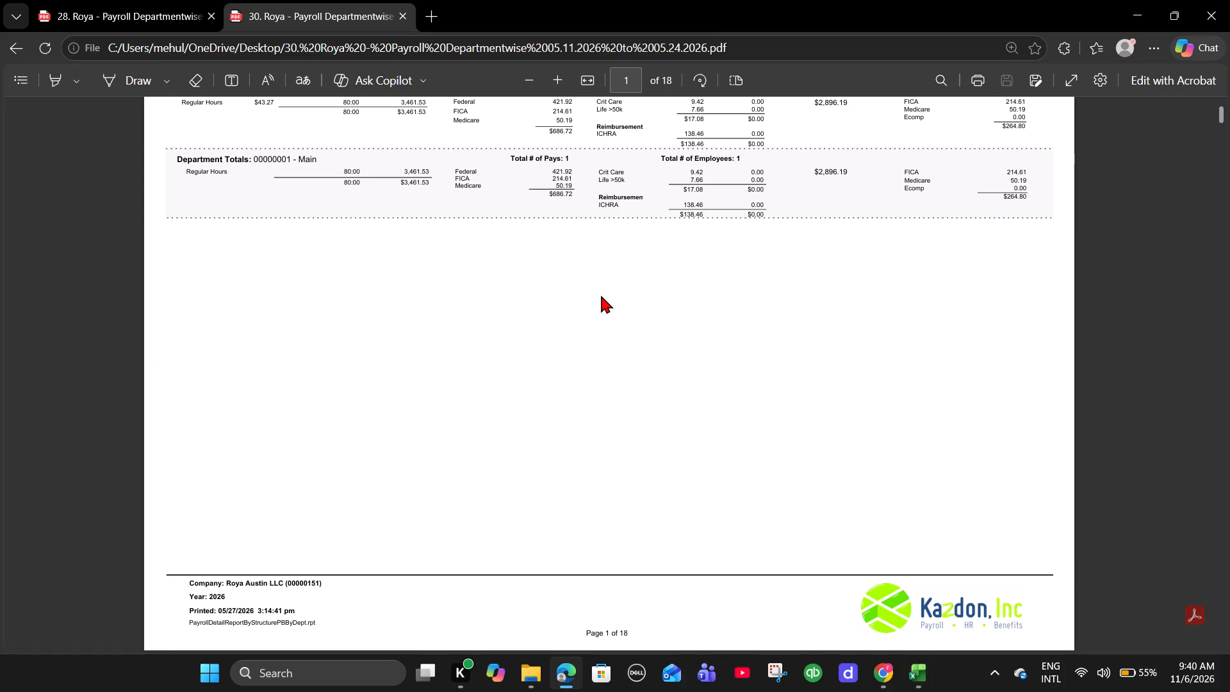
key("alt+Tab")
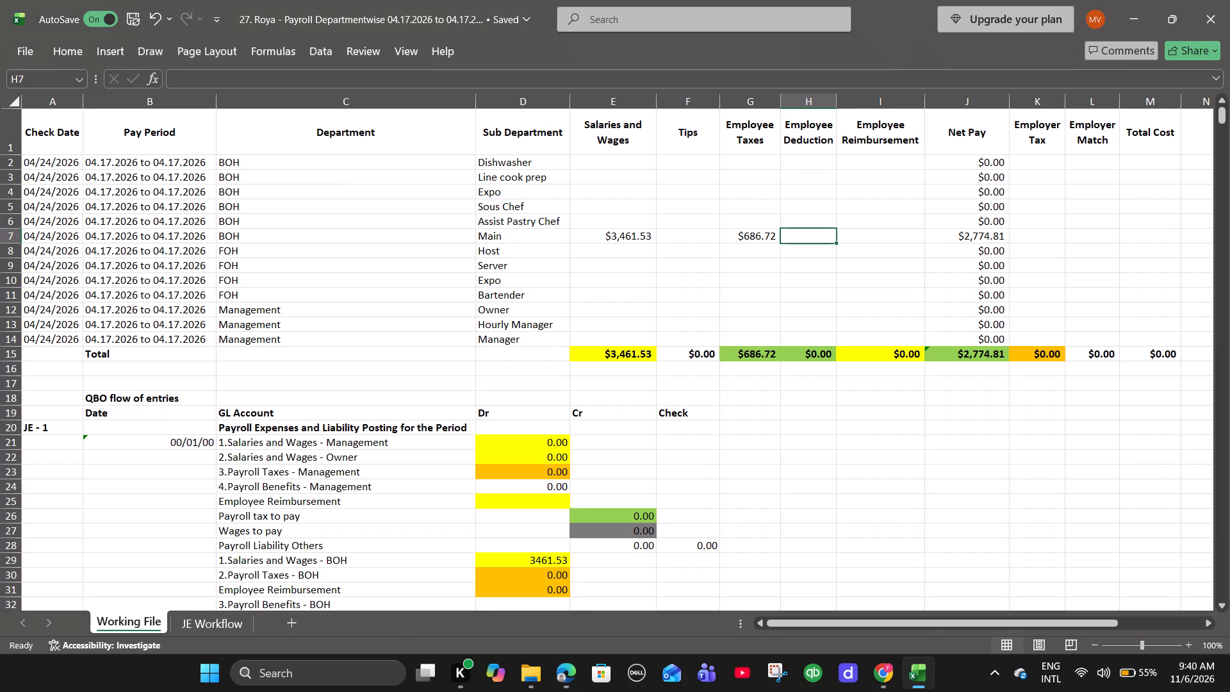
type("17.08")
key("Right")
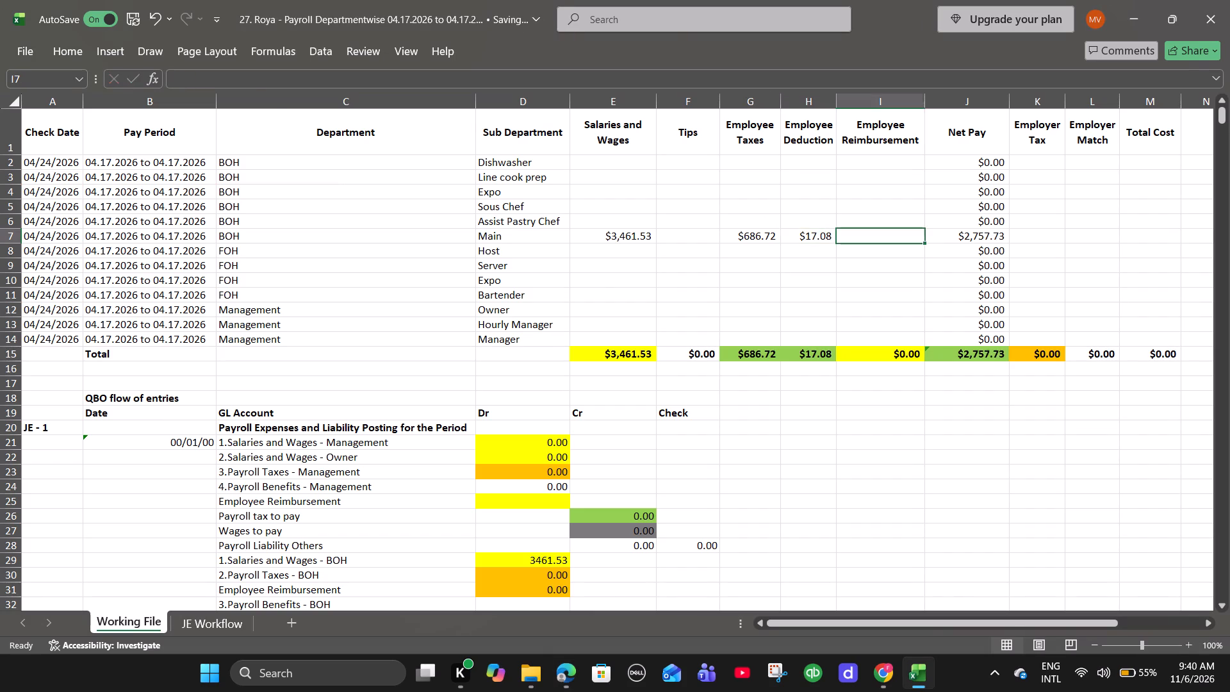
Enter 138.46 as the Employee Reimbursement for the BOH Main row, using the ICHRA amount in the payroll PDF.
key("alt+Tab")
key("alt+Tab")
type("138.")
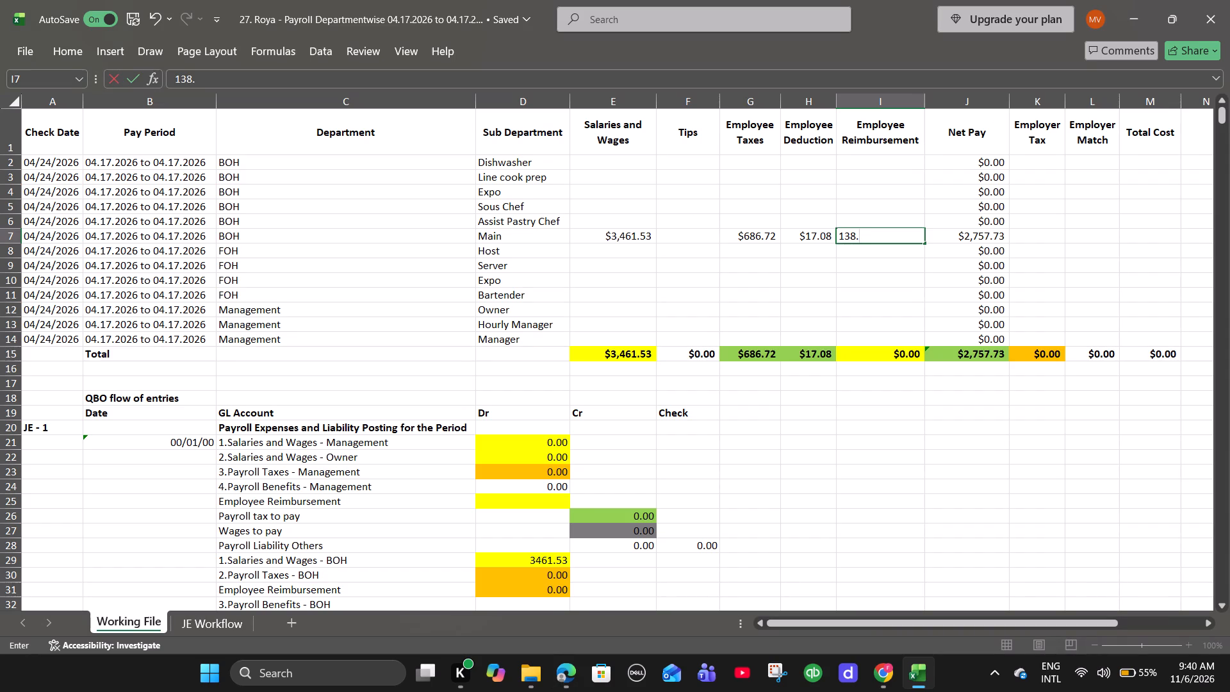
key("alt+Tab")
key("alt+Tab")
type("46")
key("Right")
Enter 264.80 as the Employer Tax for the BOH Main row, using the employer liability total in the payroll PDF.
key("alt+Tab")
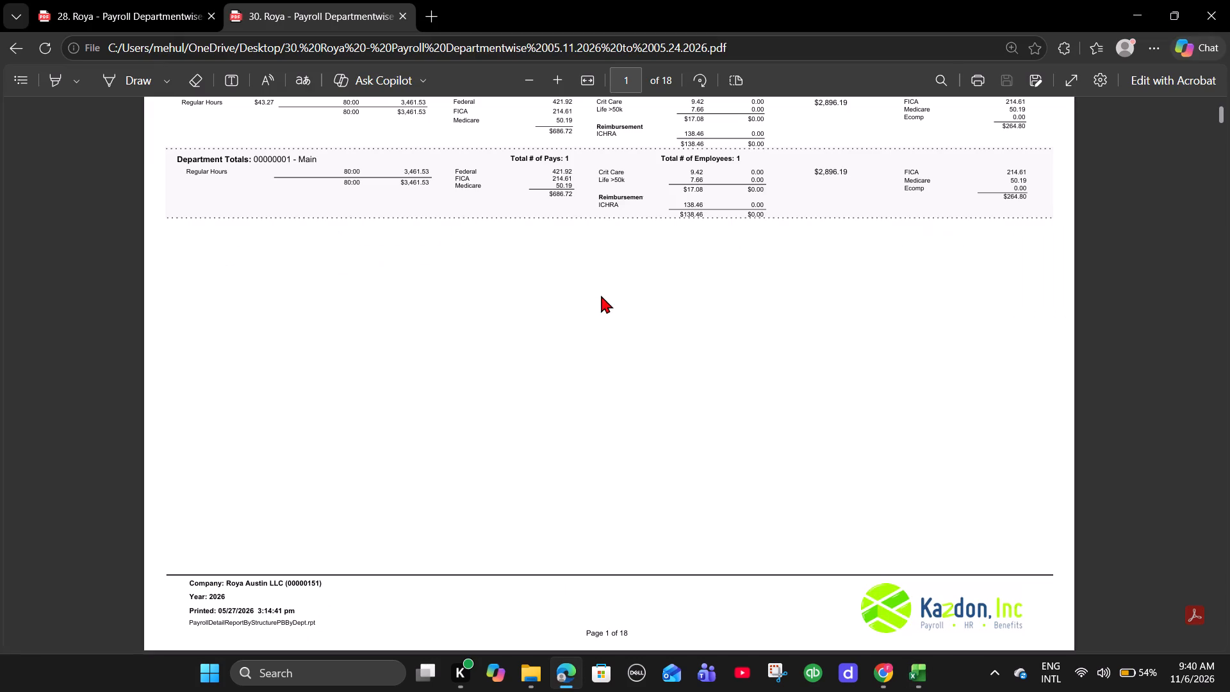
key("alt+Tab")
key("Right")
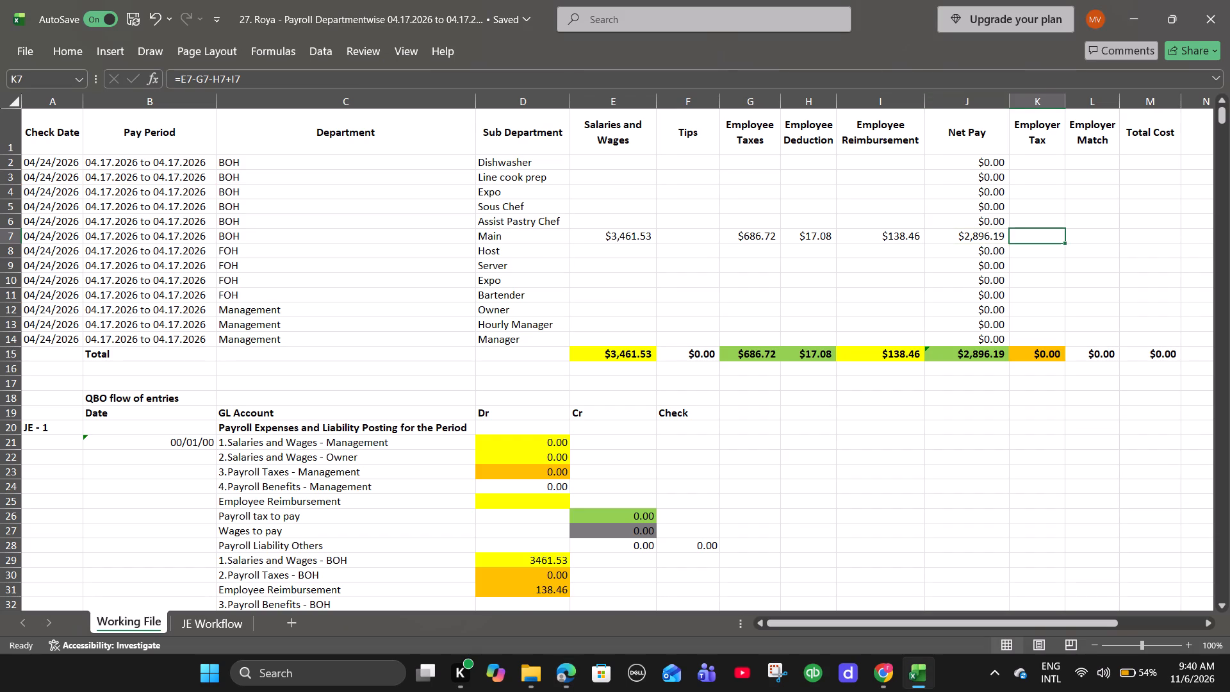
type("264.")
key("alt+Tab")
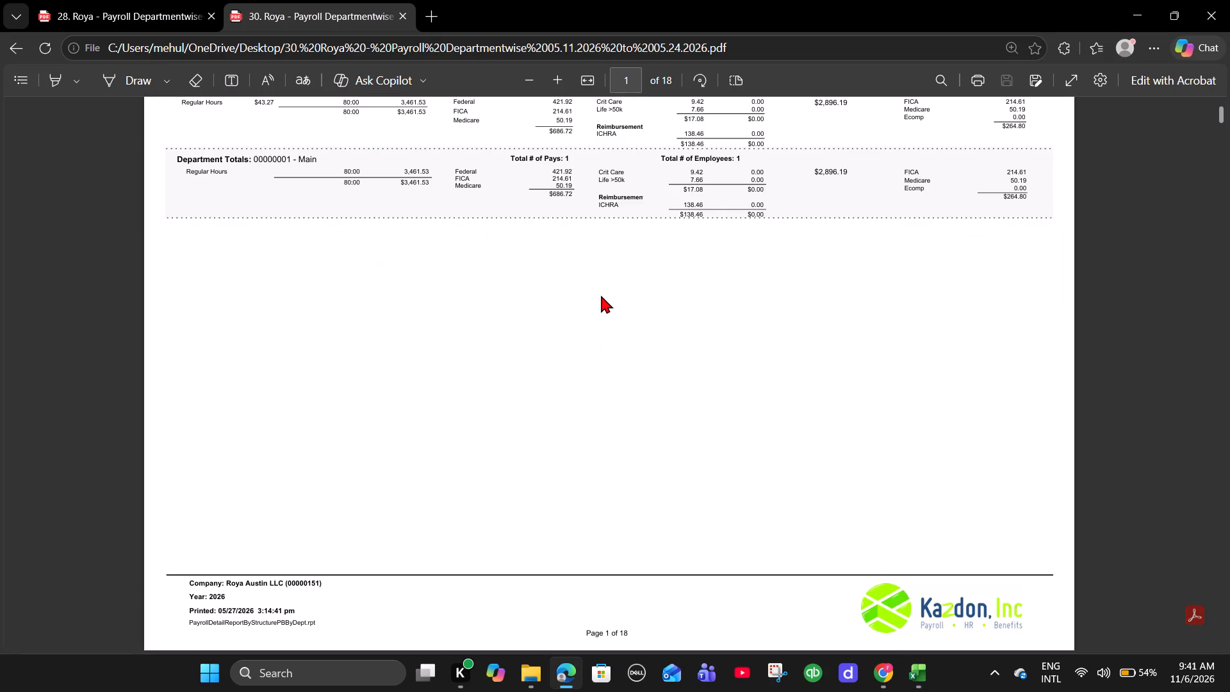
key("alt+Tab")
type("80")
key("Right")
Switch to the payroll PDF in Edge and find the department totals for 00000002 - Bartender.
key("alt+Tab")
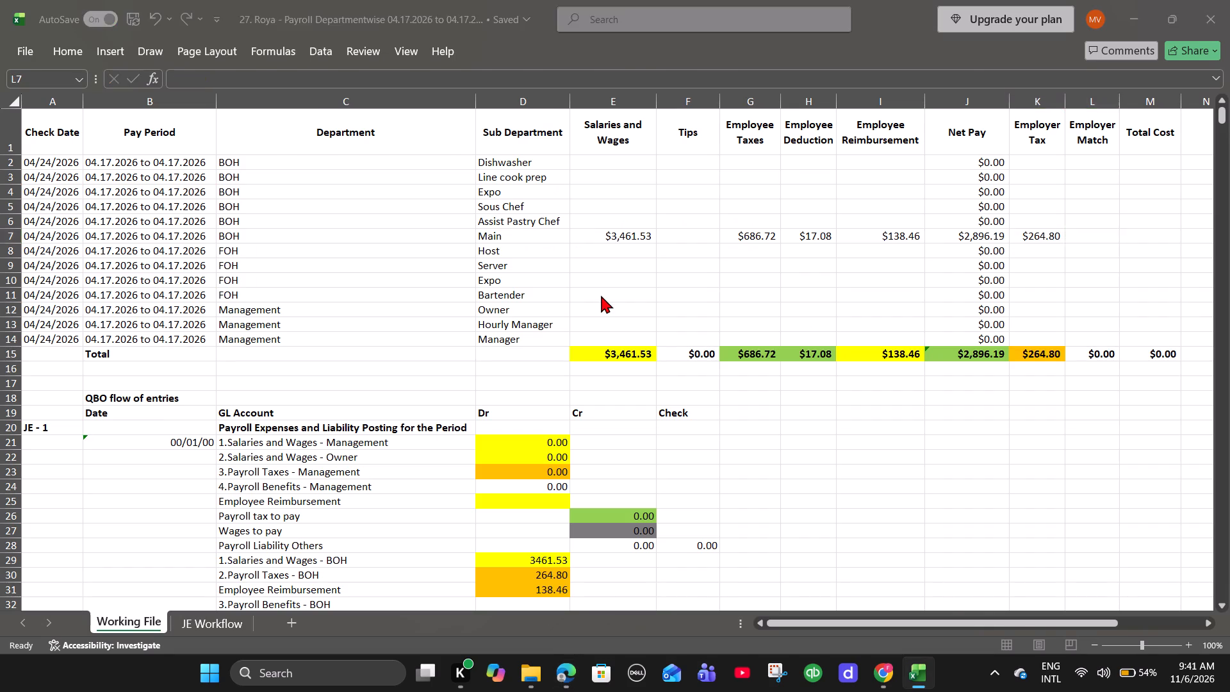
scroll(601, 298, "down", 8)
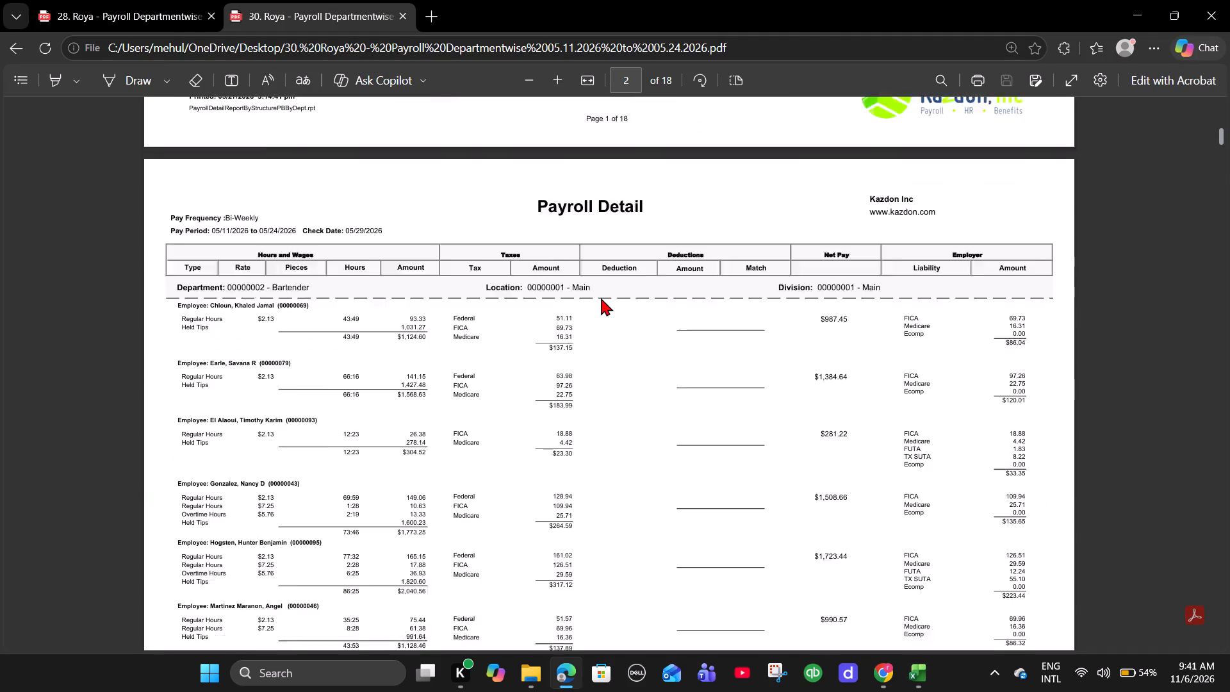
scroll(601, 298, "down", 3)
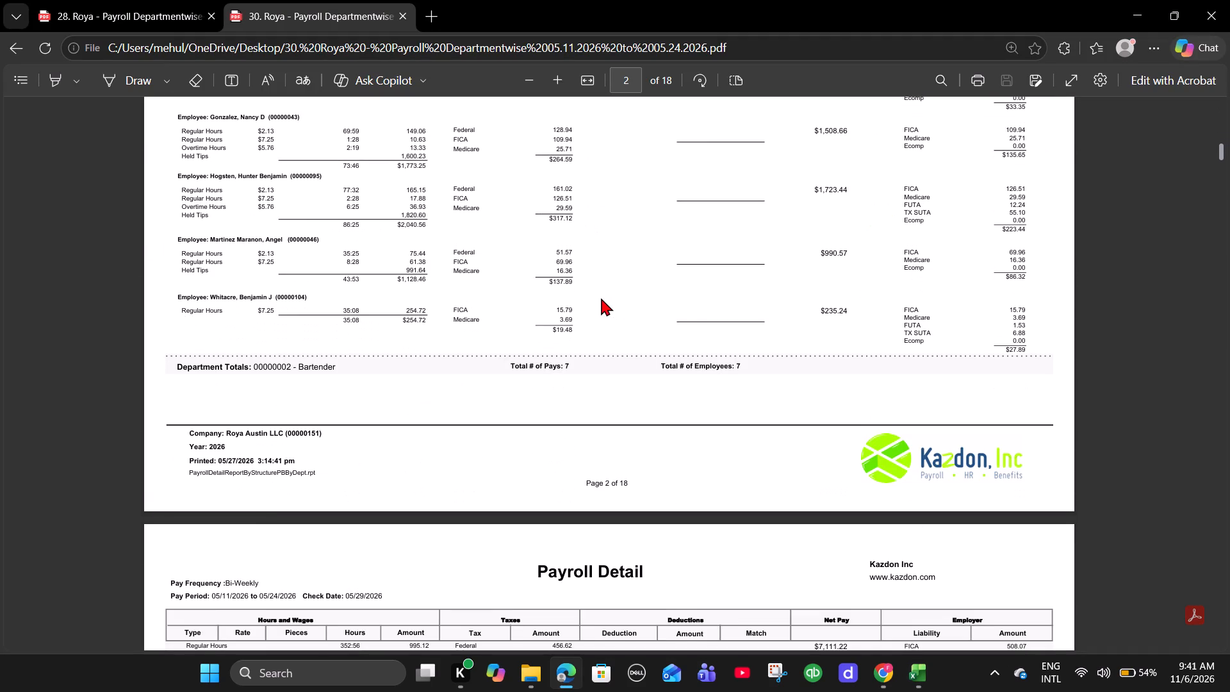
scroll(601, 298, "down", 5)
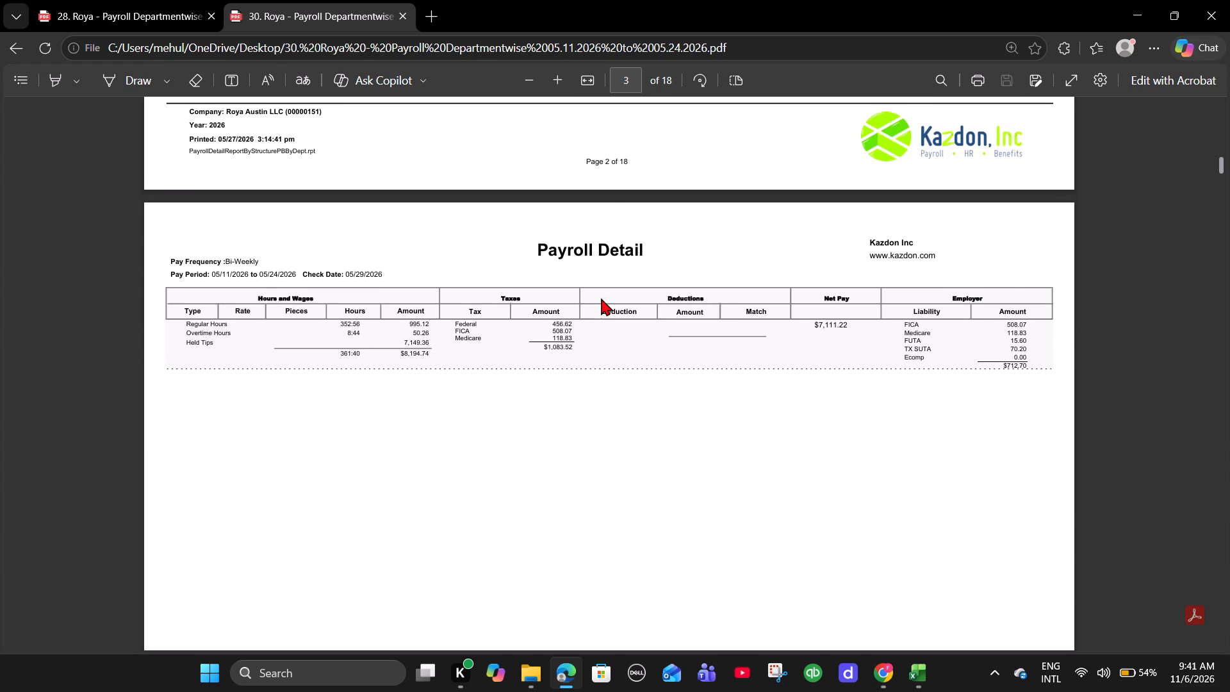
scroll(601, 298, "up", 2)
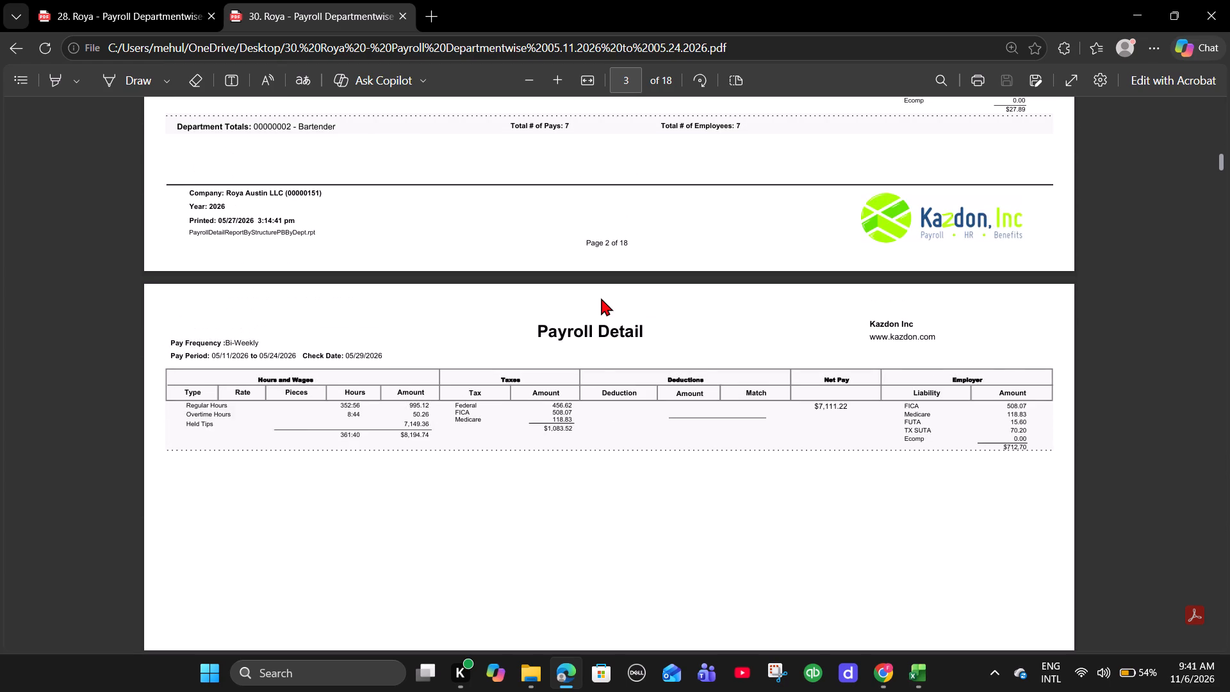
Enter 8194.74 as the Salaries and Wages for the FOH Bartender row, using the Bartender department total in the payroll PDF.
key("alt+Tab")
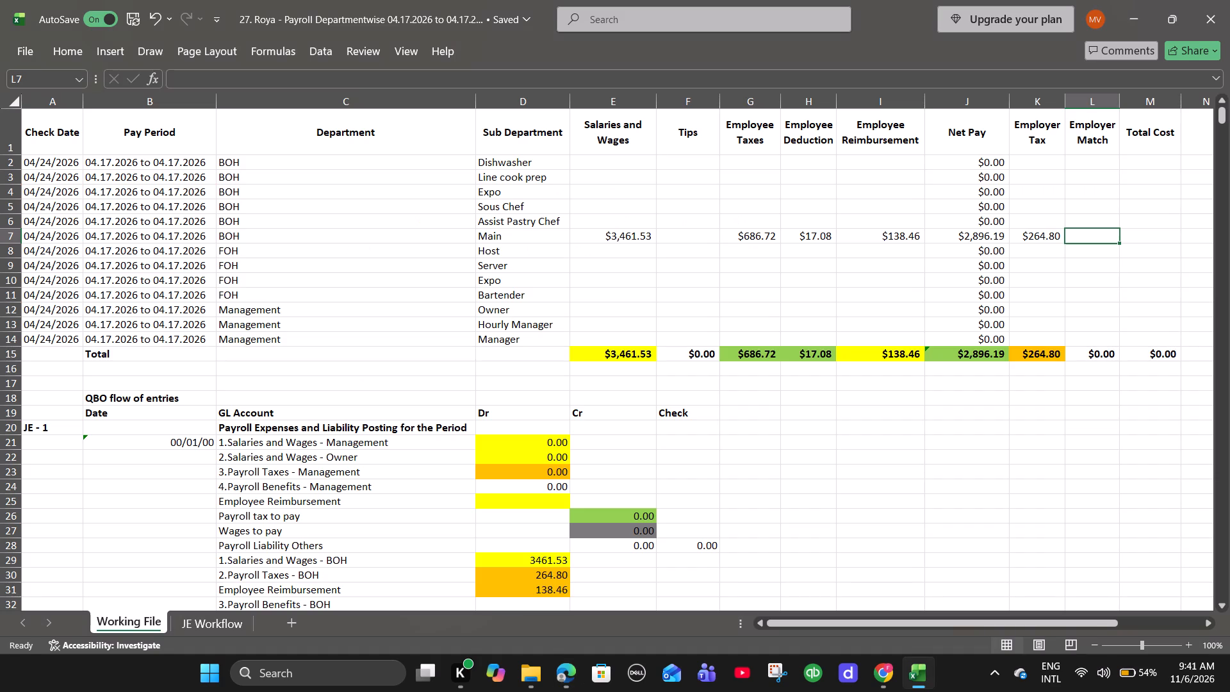
left_click(575, 296)
key("alt+Tab")
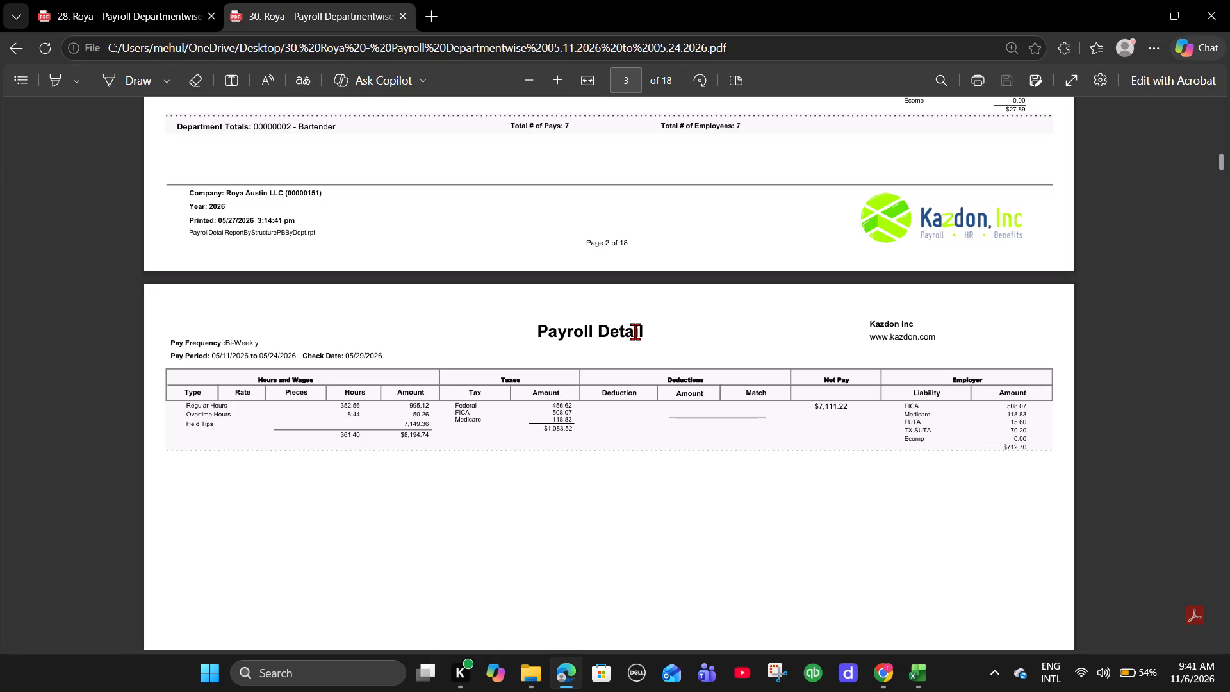
scroll(635, 331, "down", 2)
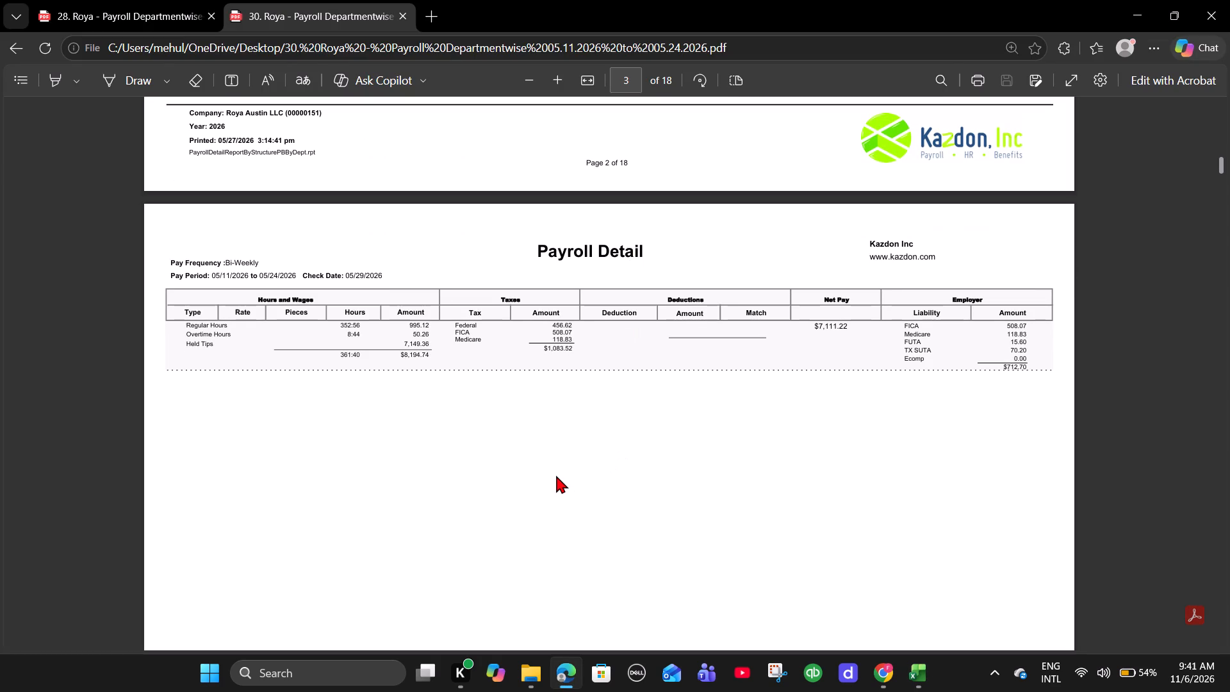
key("alt+Tab")
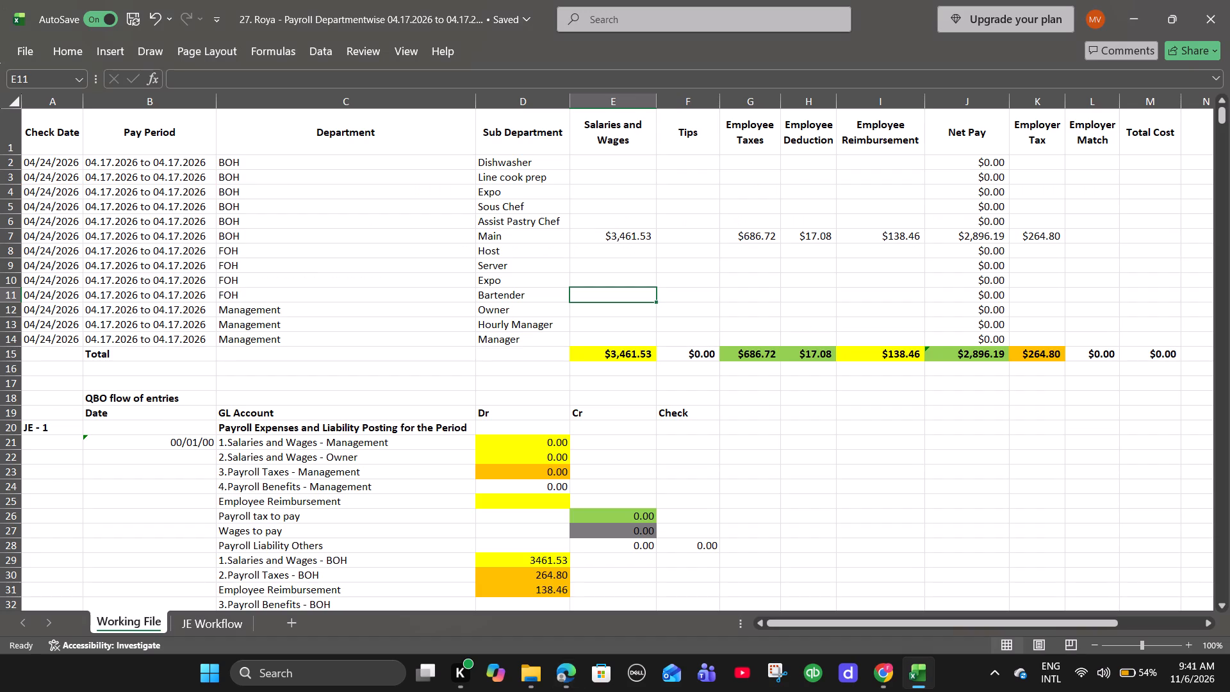
key("alt+Tab")
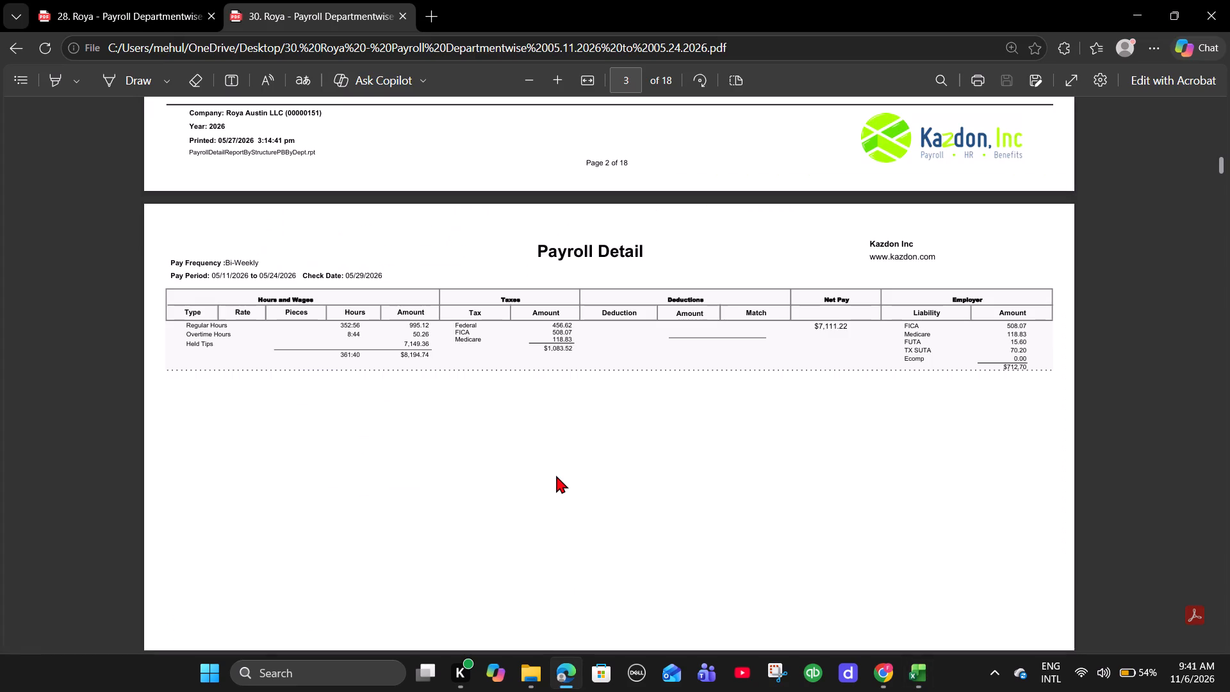
key("alt+Tab")
type("8194.")
key("alt+Tab")
key("alt+Tab")
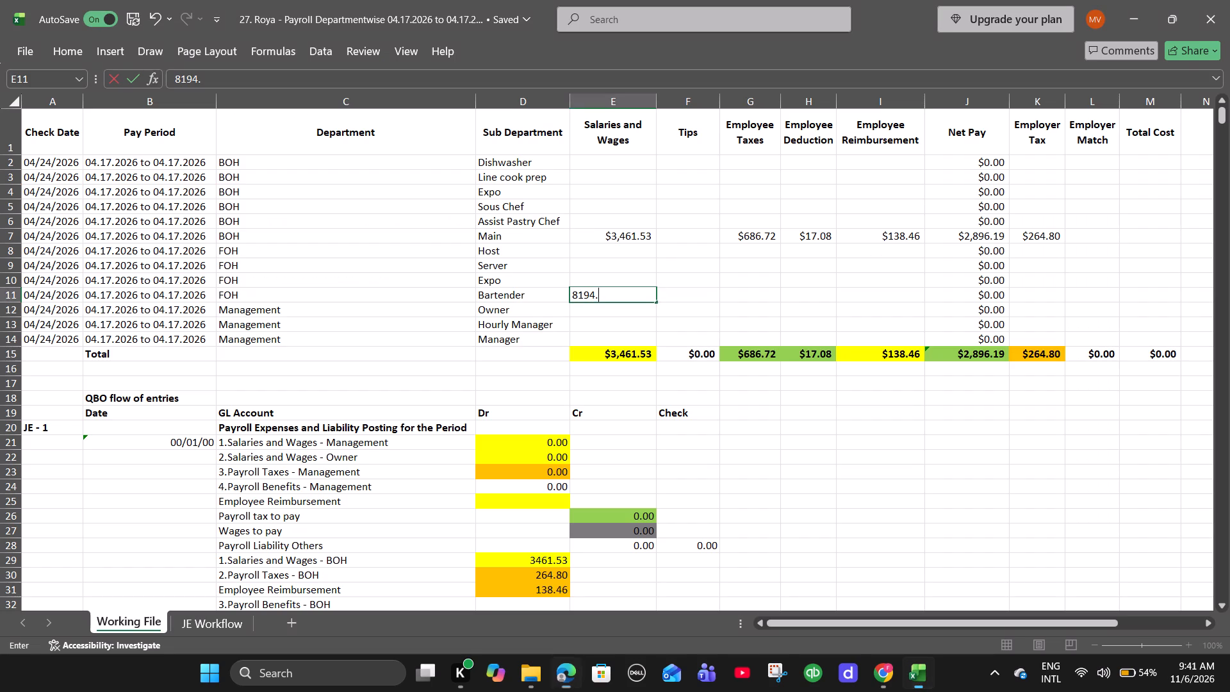
type("74")
key("Right")
Enter 1083.52 as the Employee Taxes for the FOH Bartender row, using the taxes total in the payroll PDF.
key("alt+Tab")
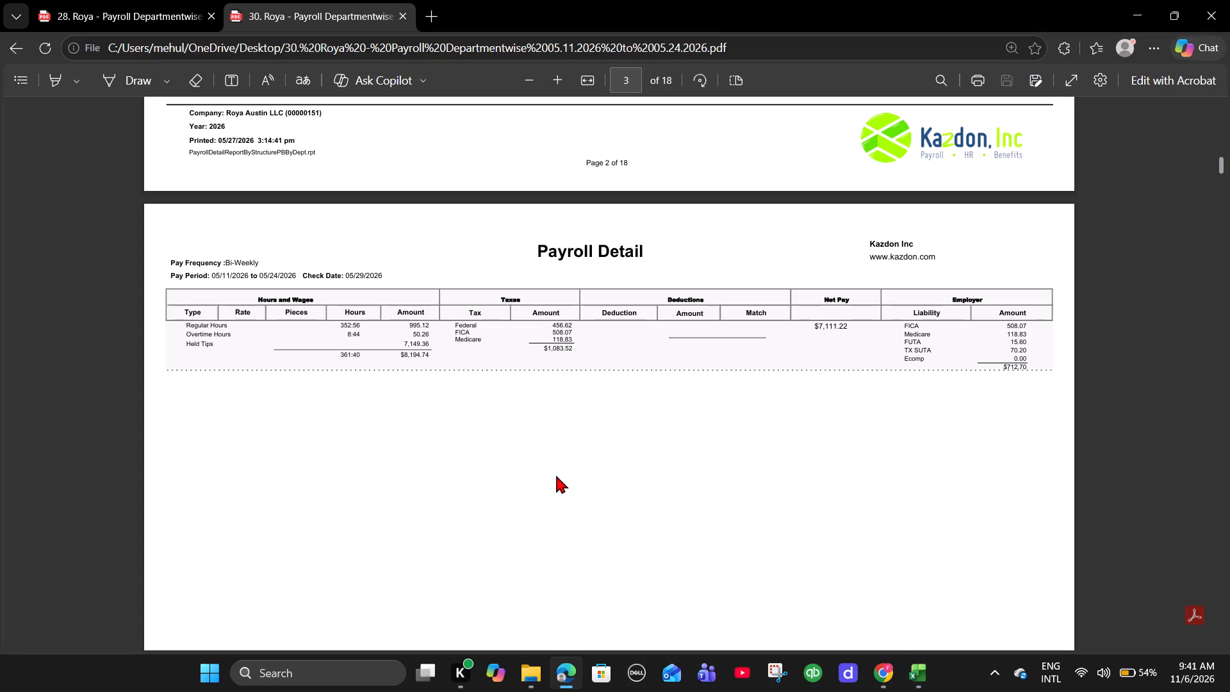
key("alt+Tab")
key("Right")
type("1083.")
key("alt+Tab")
key("alt+Tab")
type("52")
key("Right")
Enter 712.70 as the Employer Tax for the FOH Bartender row, using the employer liability total in the payroll PDF.
key("alt+Tab")
key("alt+Tab")
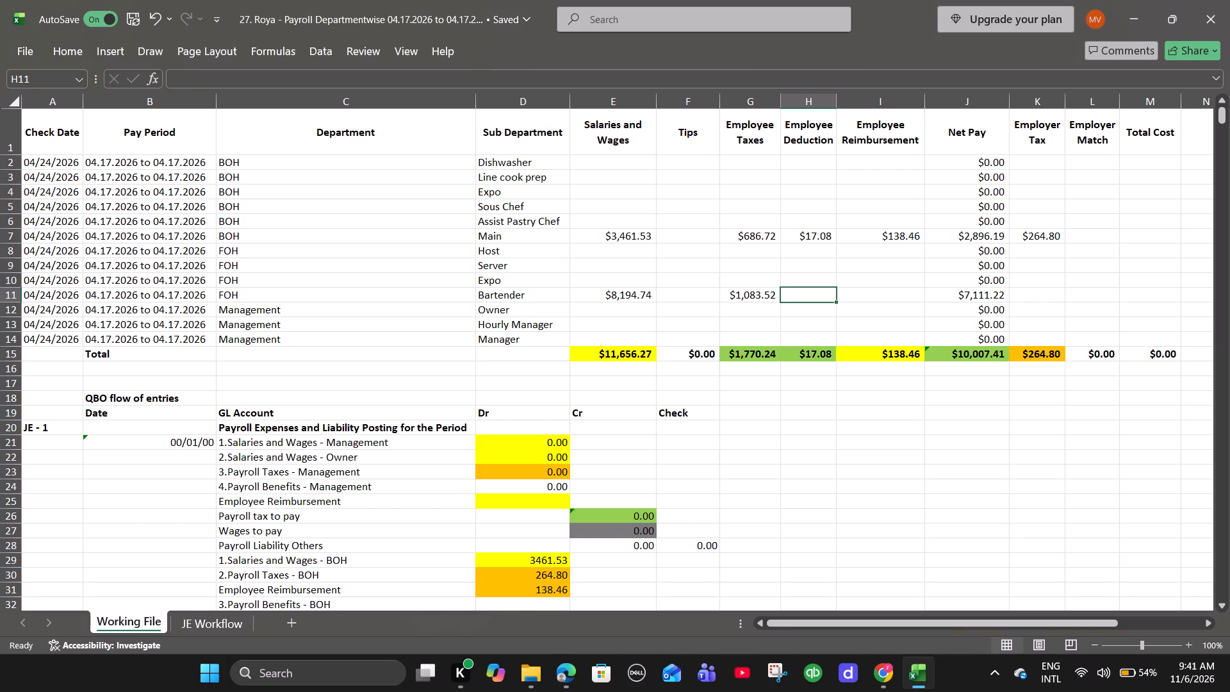
key("Right")
key("Right")
key("Right")
key("alt+Tab")
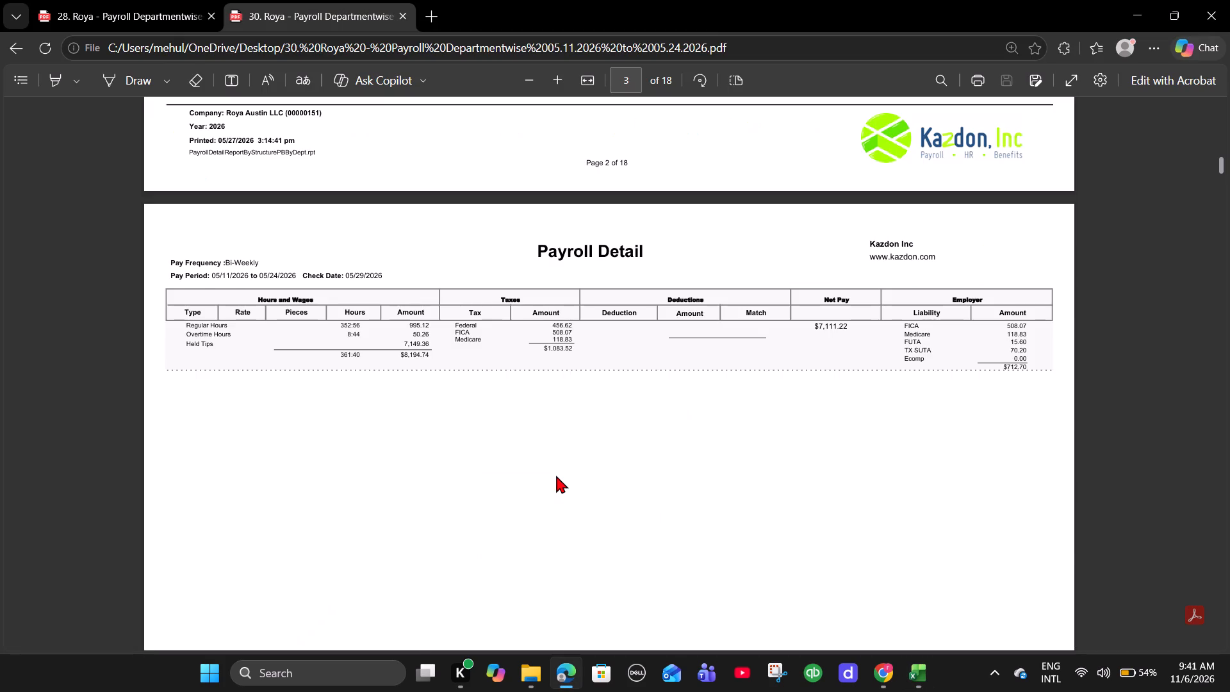
key("alt+Tab")
type("712.70")
key("Right")
Switch to the payroll PDF in Edge and find the department totals for 00000003 - Server.
key("alt+Tab")
scroll(550, 409, "down", 11)
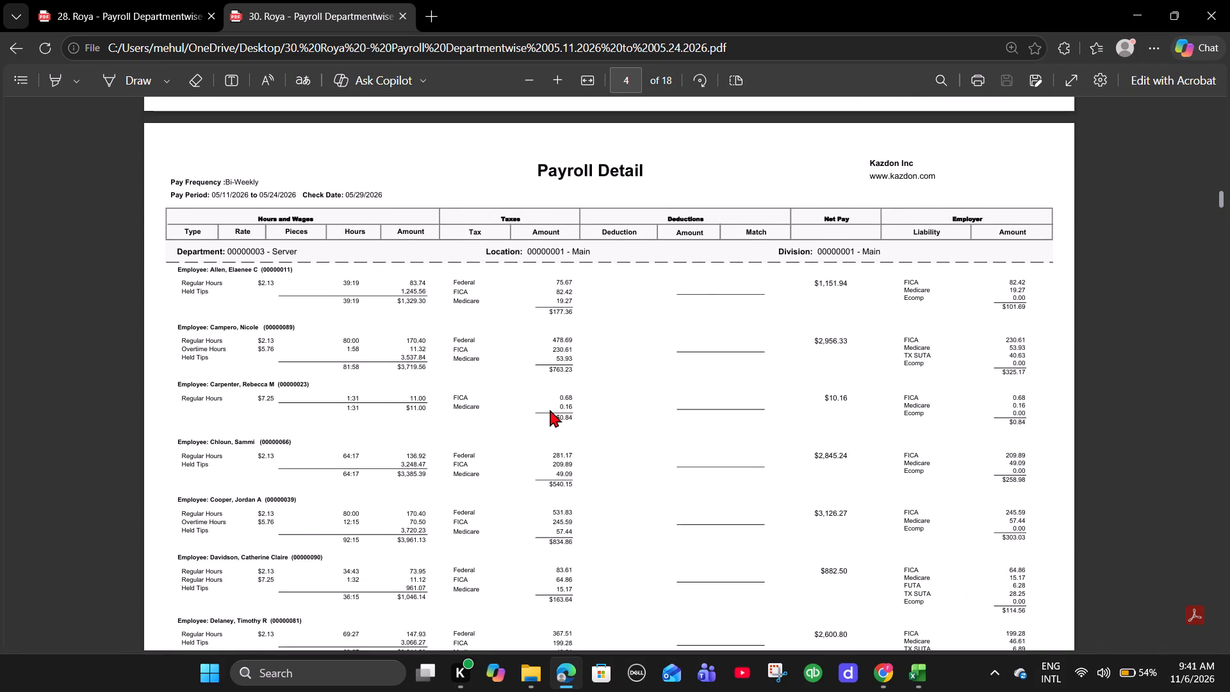
scroll(550, 409, "down", 9)
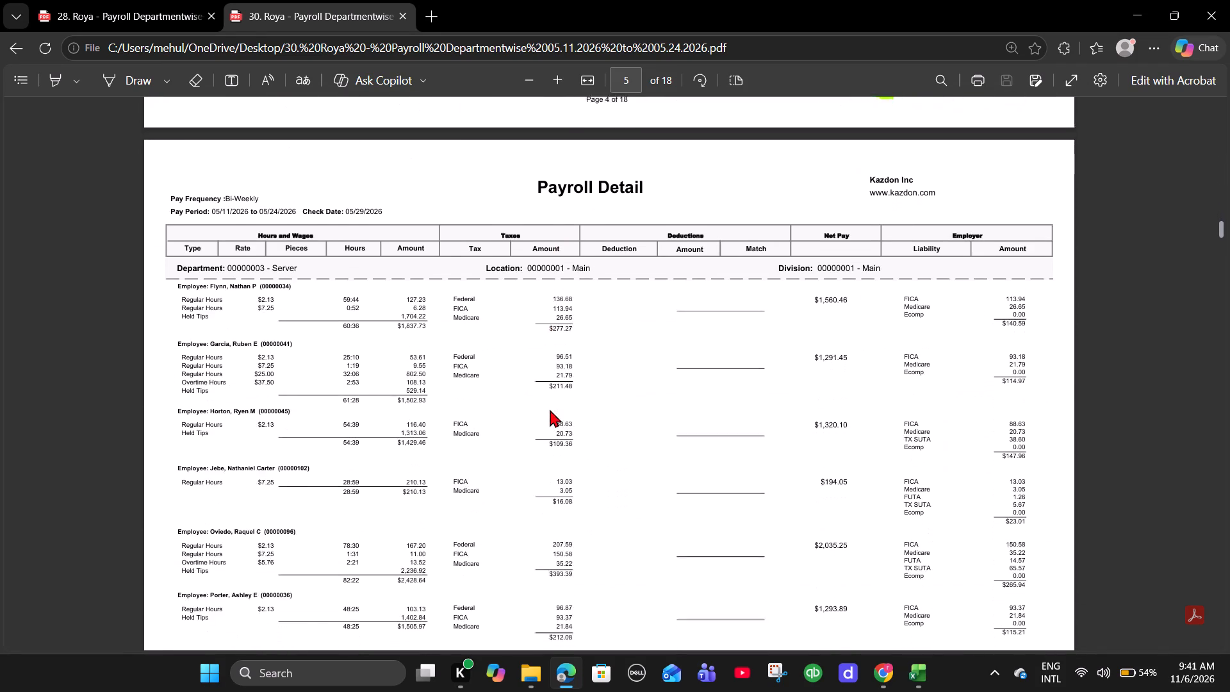
scroll(550, 409, "down", 8)
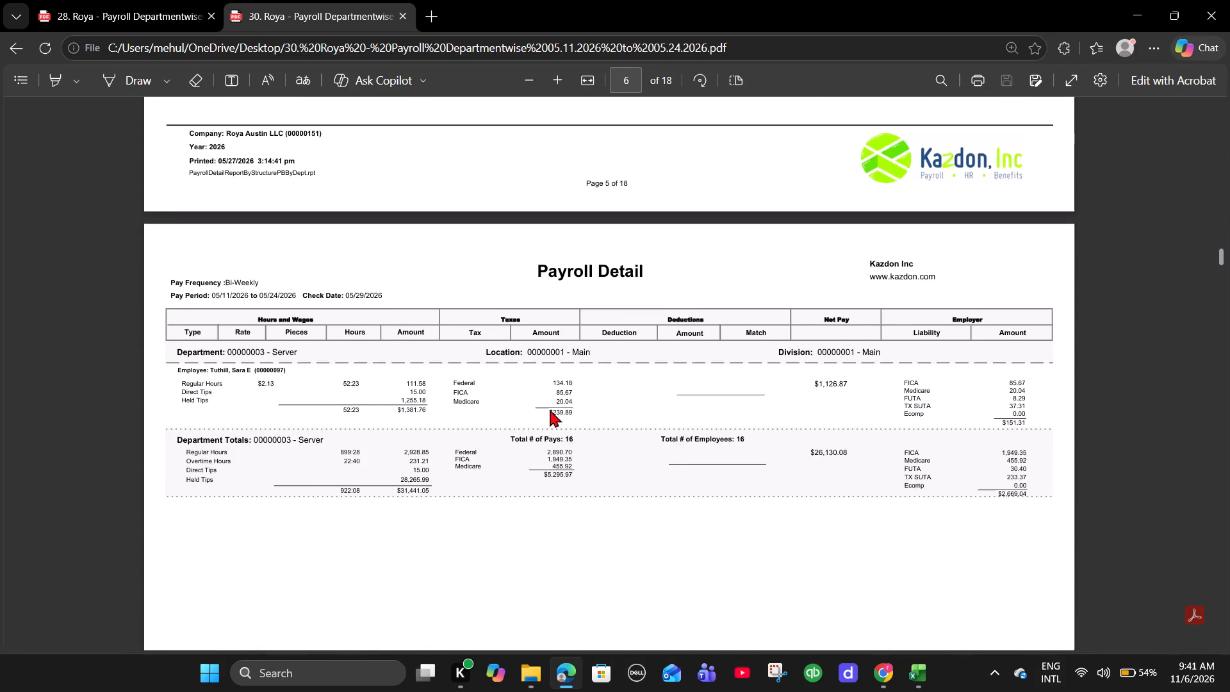
scroll(550, 409, "down", 2)
In the Excel working file, enter 15 as the Tips for the FOH Server row, using the Direct Tips total in the PDF.
key("alt+Tab")
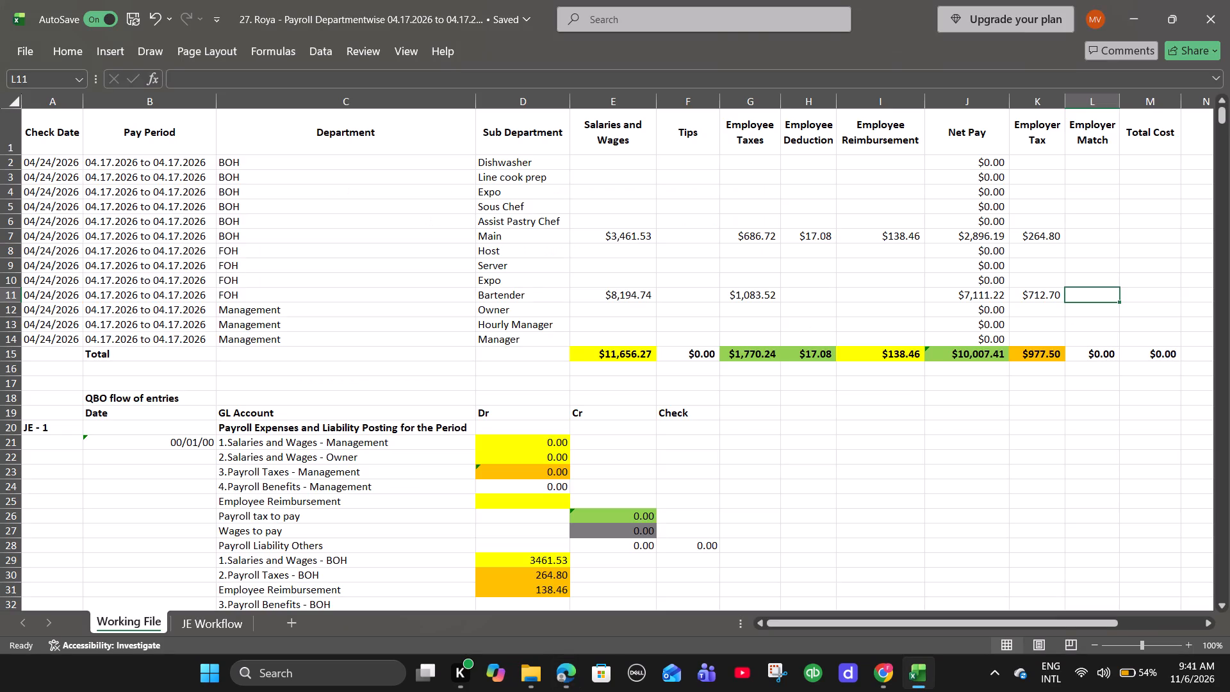
left_click(626, 272)
key("alt+Tab")
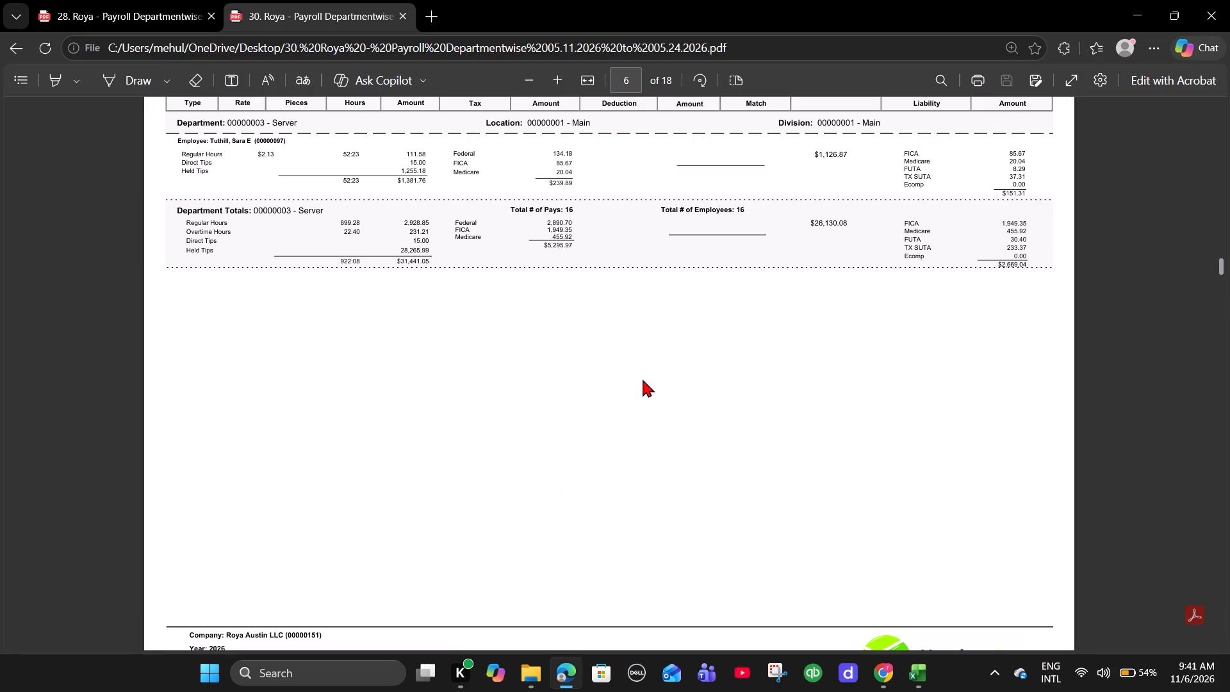
key("alt+Tab")
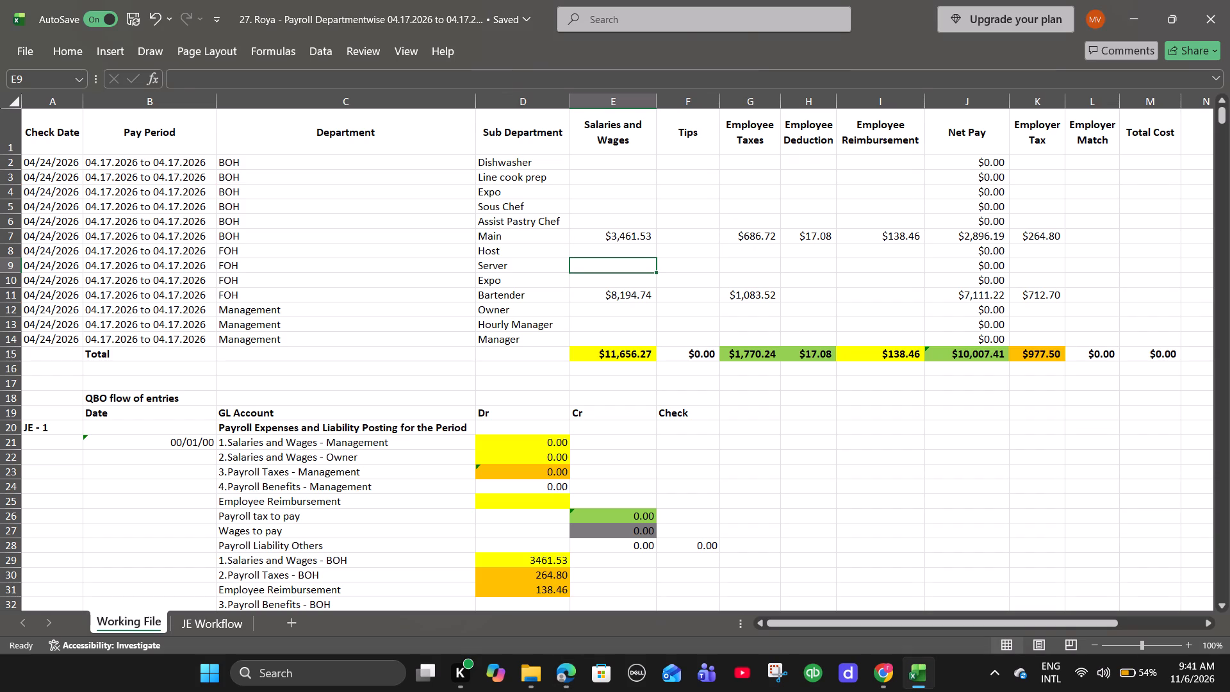
key("Right")
type("15")
key("Left")
Enter 31426.05 as the Salaries and Wages for the FOH Server row, using the department's gross total less the direct tips.
key("alt+Tab")
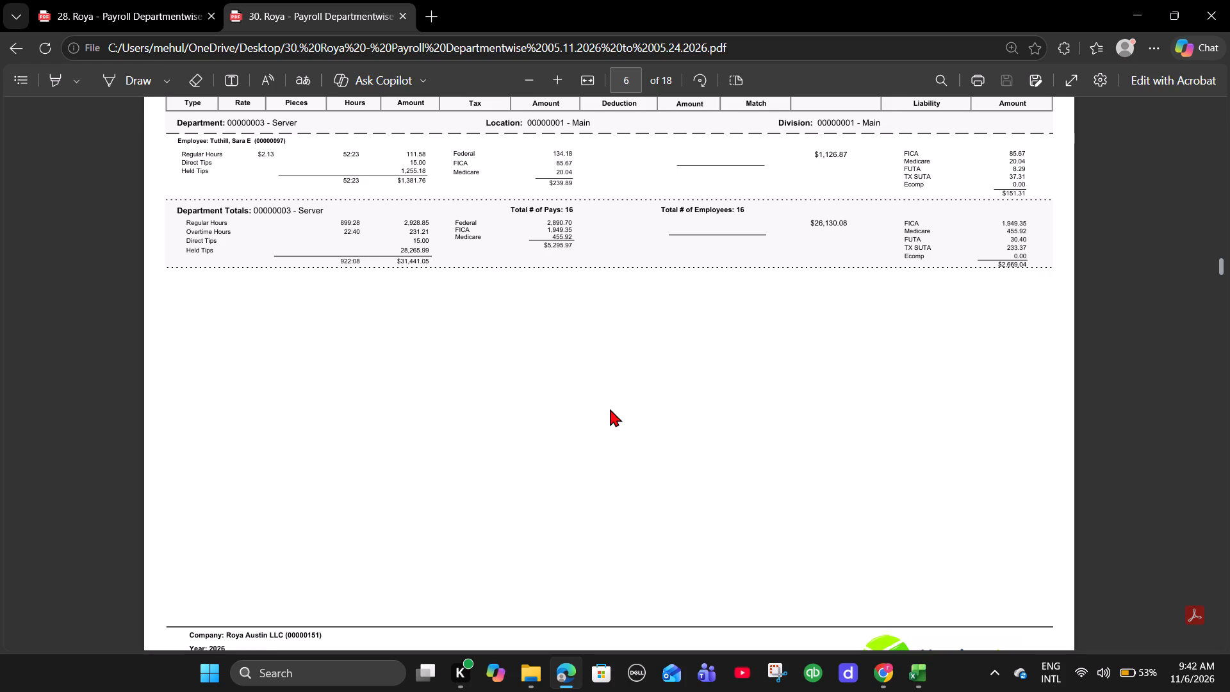
key("alt+Tab")
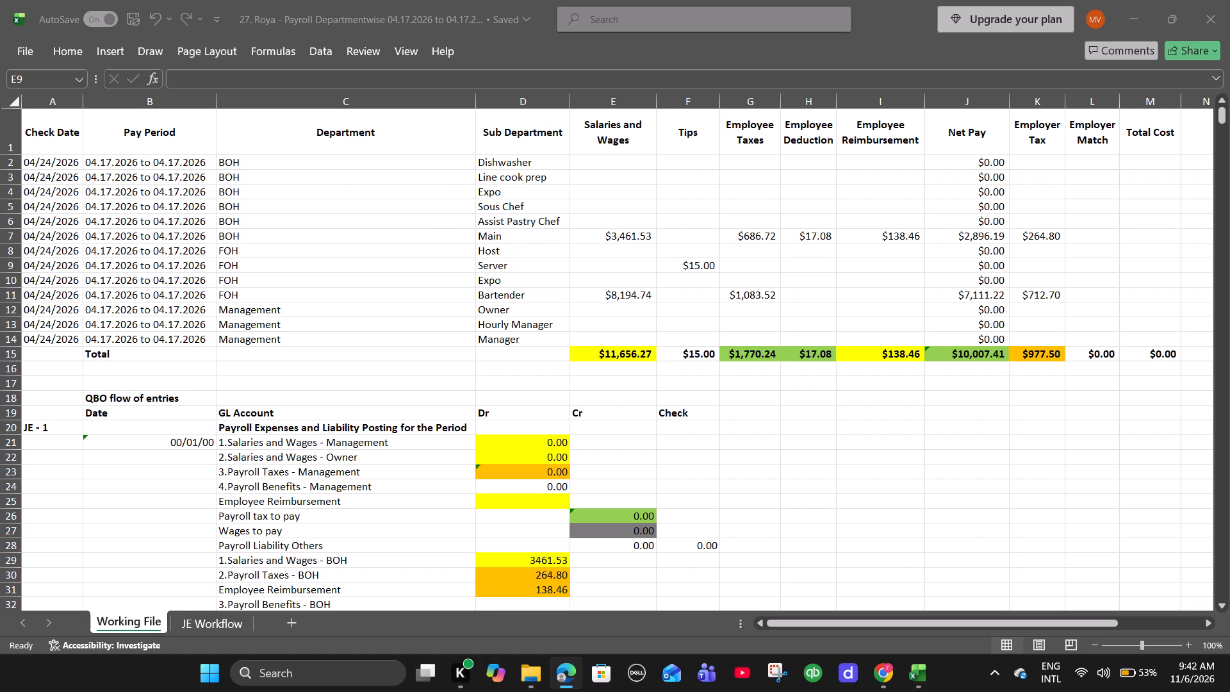
type("31426.05")
key("Right")
key("Right")
Enter 5295.97 as the Employee Taxes for the FOH Server row, using the taxes total in the payroll PDF.
key("alt+Tab")
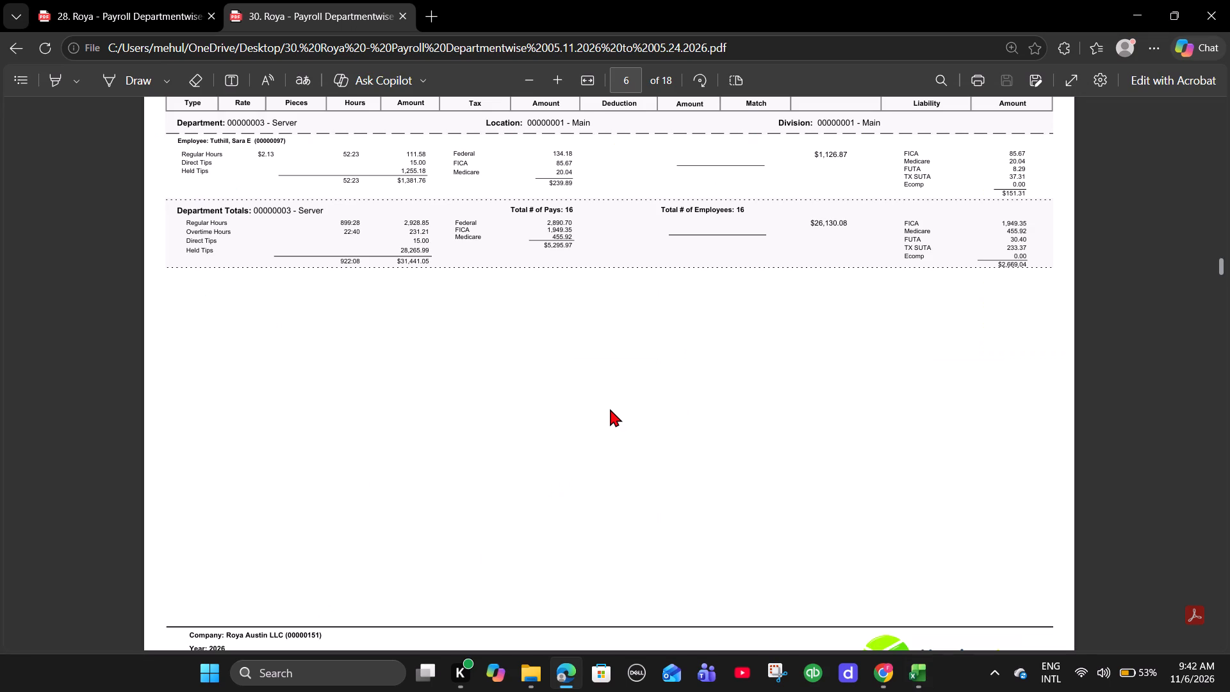
key("alt+Tab")
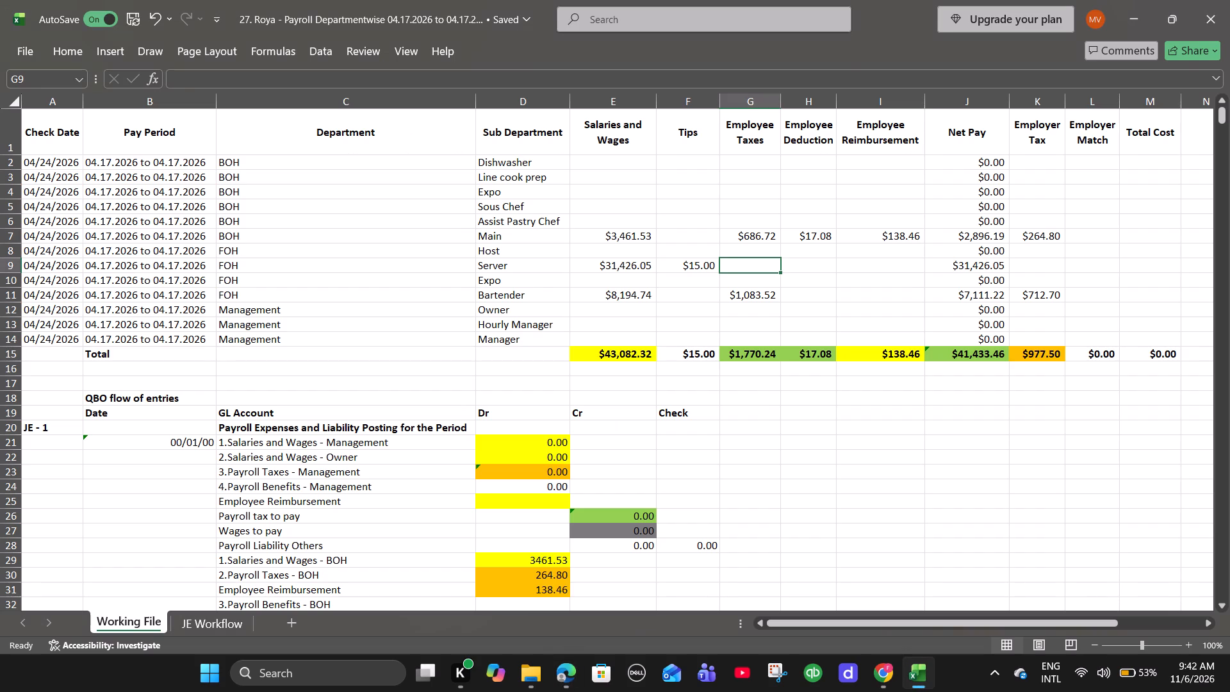
type("52")
key("alt+Tab")
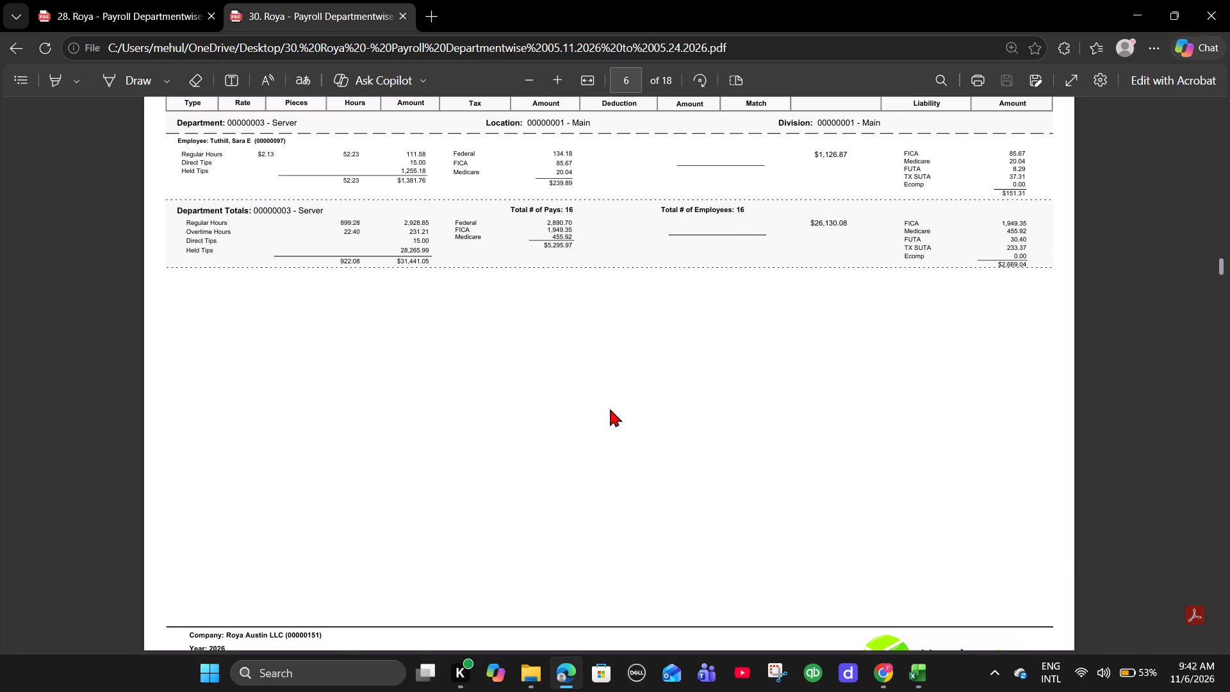
key("alt+Tab")
type("95.")
key("alt+Tab")
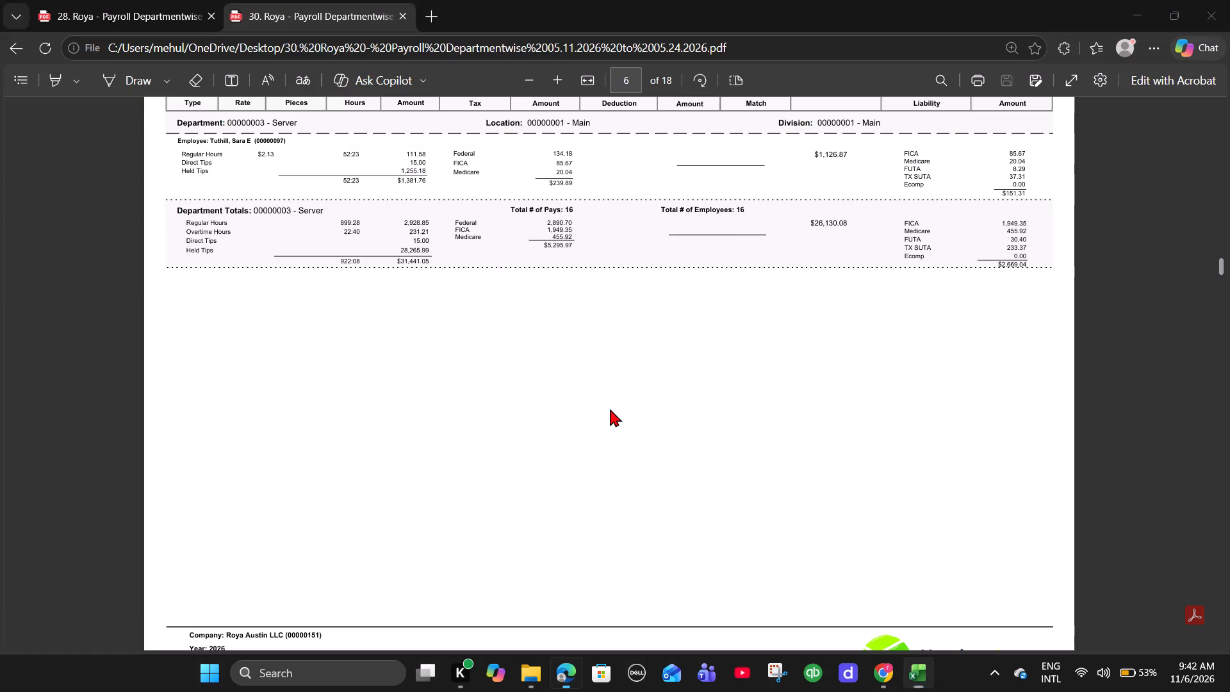
key("alt+Tab")
type("97")
key("Right")
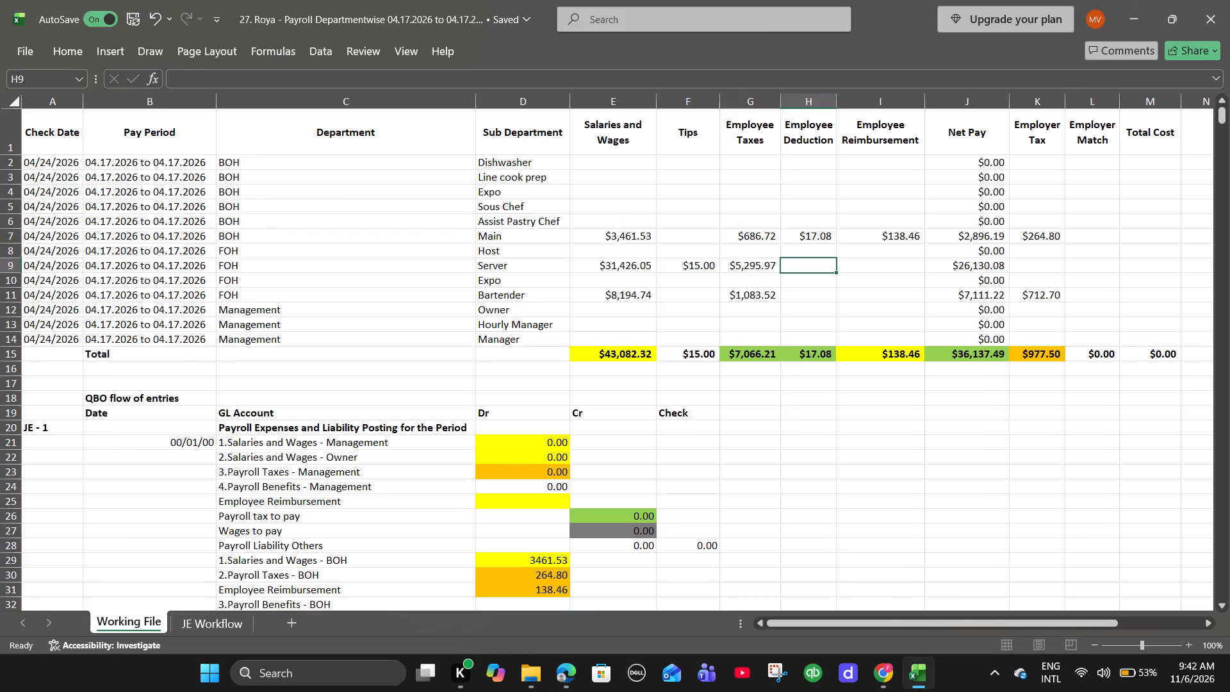
Enter 2669.04 as the Employer Tax for the FOH Server row, using the employer liability total in the payroll PDF.
key("Right")
key("Right")
key("Right")
key("alt+Tab")
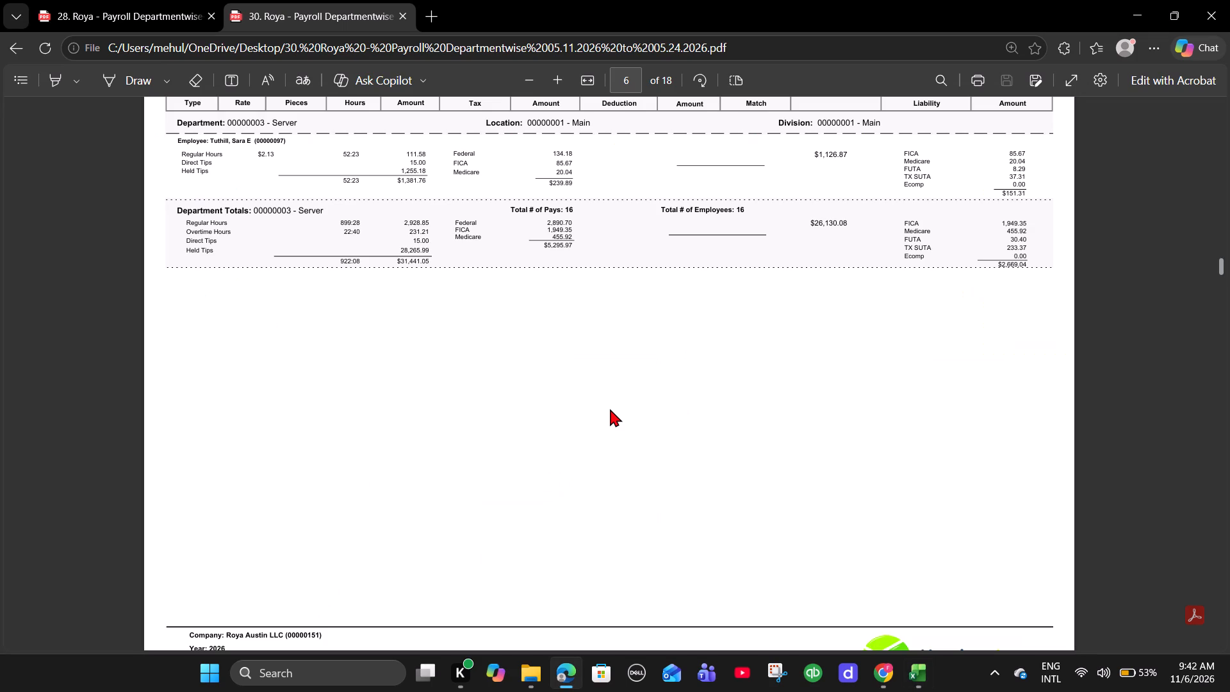
key("alt+Tab")
type("2669.")
key("alt+Tab")
key("alt+Tab")
type("04")
key("Right")
Switch to the payroll PDF in Edge and find the department totals for 00000004 - Host.
key("alt+Tab")
scroll(552, 227, "down", 2)
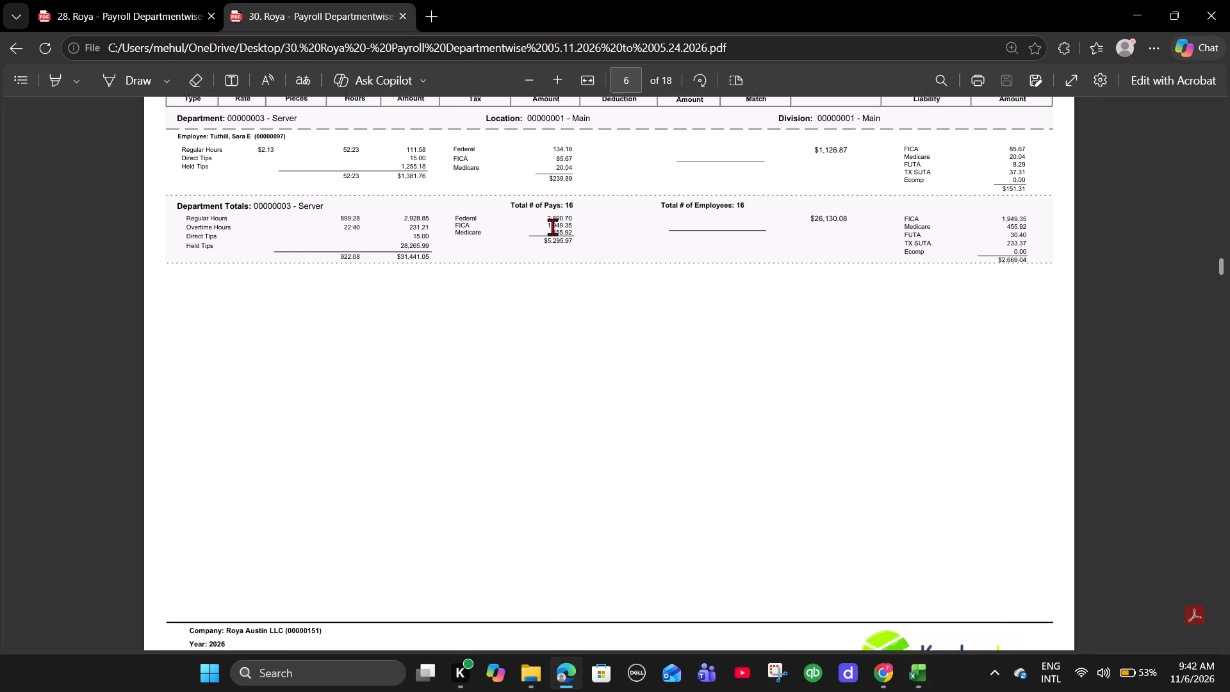
scroll(552, 227, "down", 9)
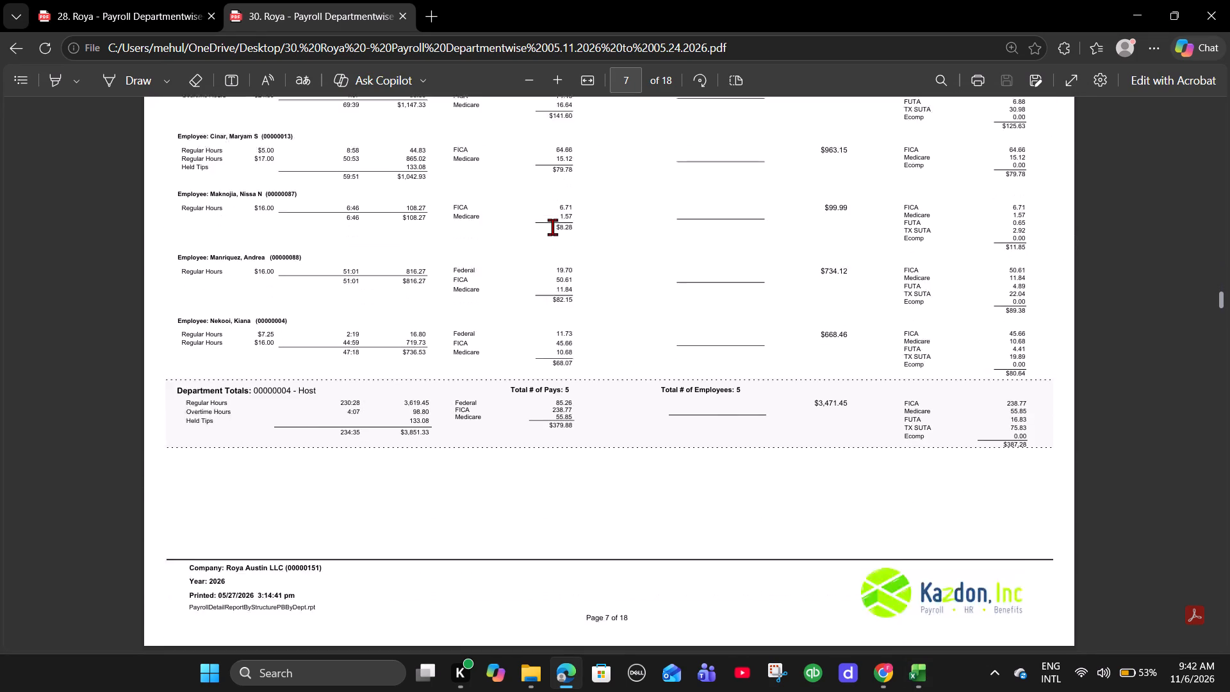
scroll(552, 227, "down", 2)
Enter 3851.33 as the Salaries and Wages for the FOH Host row in Excel, using the Host department total in the PDF.
key("alt+Tab")
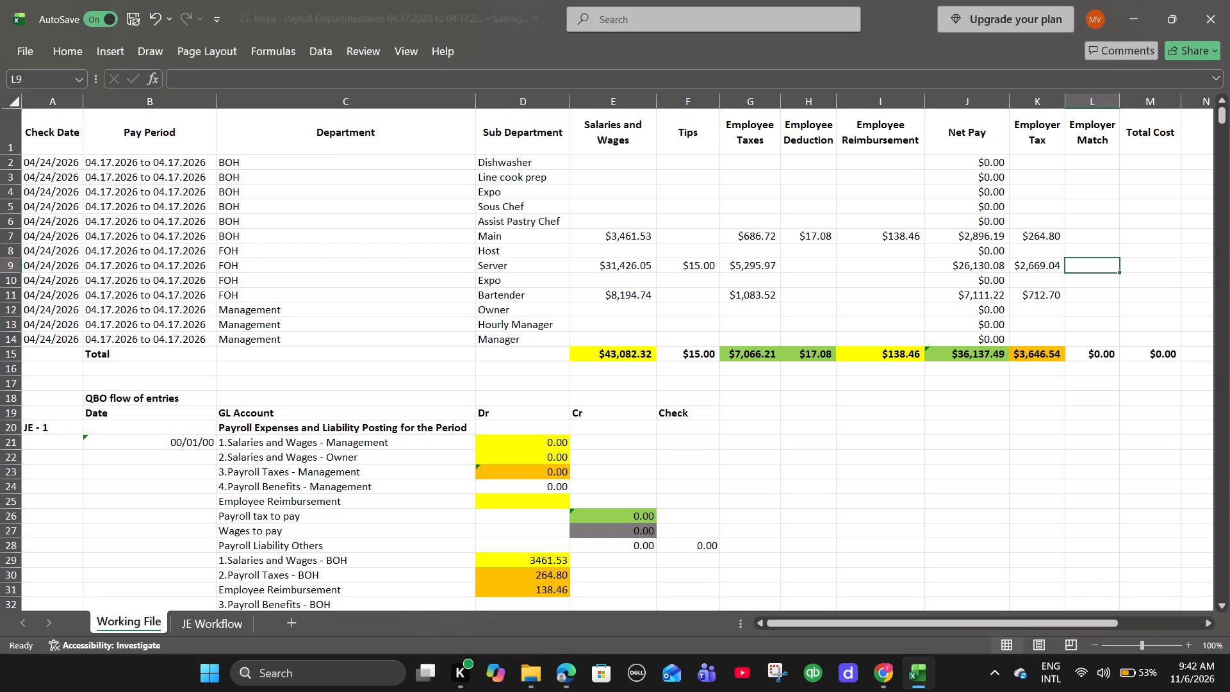
left_click(610, 252)
key("alt+Tab")
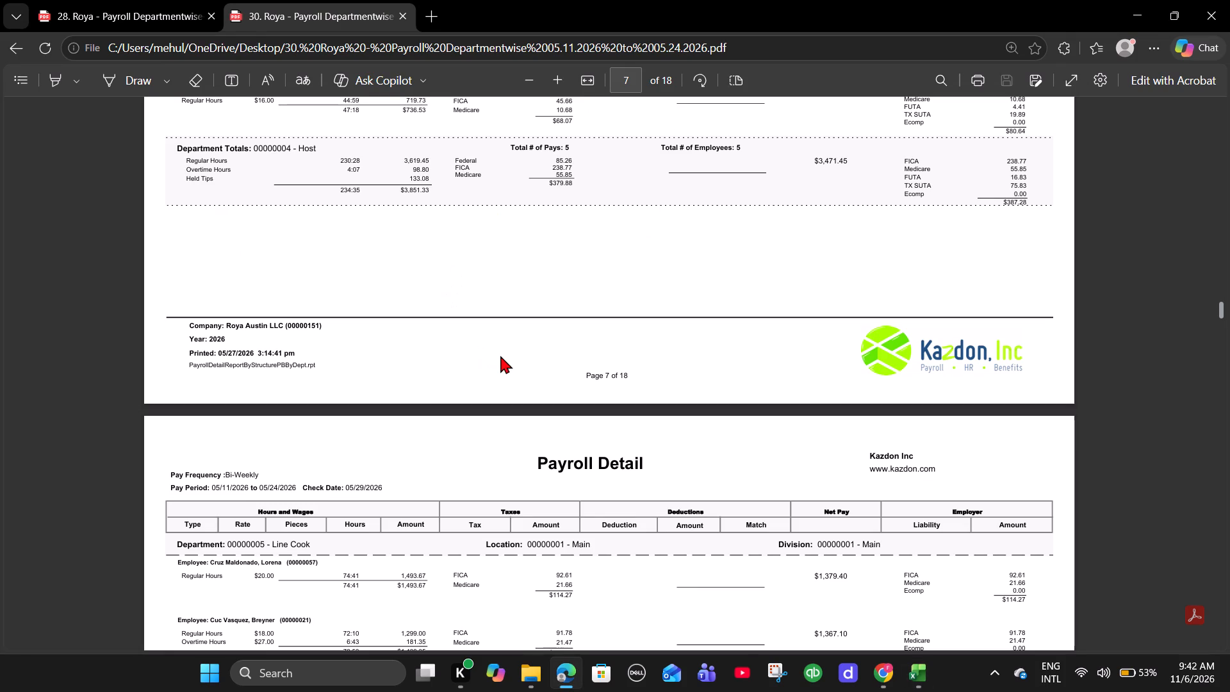
key("alt+Tab")
type("3851.")
key("alt+Tab")
key("alt+Tab")
type("33")
key("Right")
Enter 379.88 as the Employee Taxes for the FOH Host row, using the taxes total in the payroll PDF.
key("alt+Tab")
key("alt+Tab")
key("Right")
type("379.")
key("alt+Tab")
key("alt+Tab")
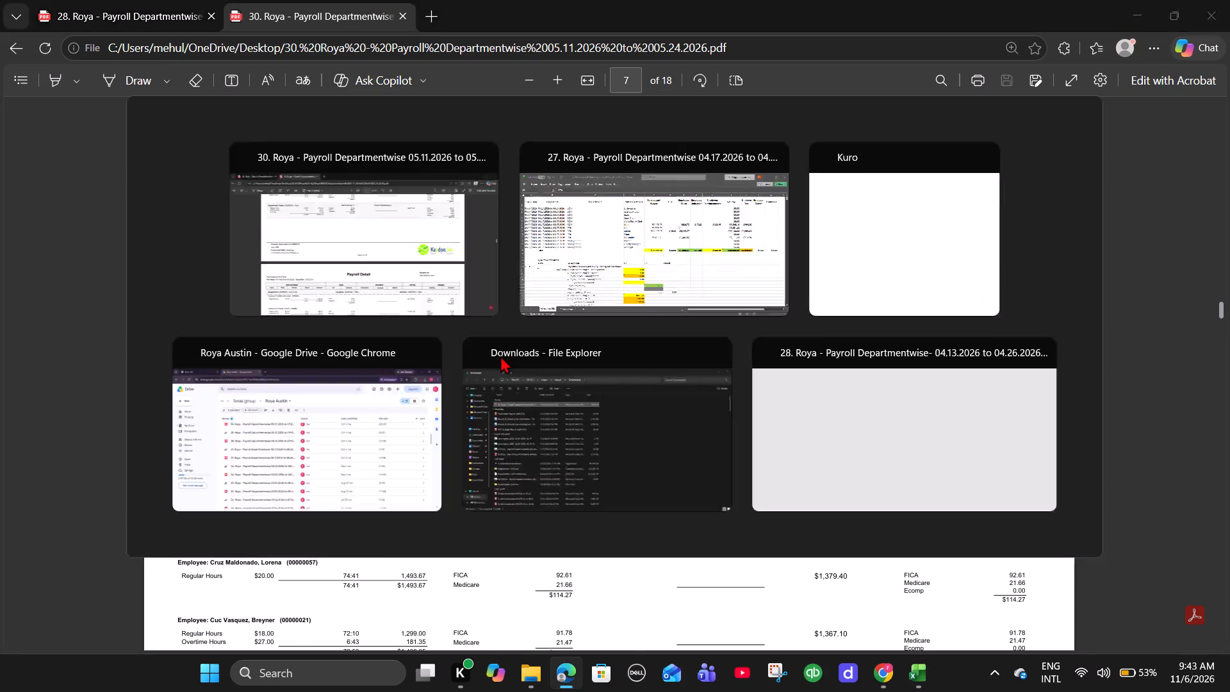
type("88")
key("Right")
Enter 387.28 as the Employer Tax for the FOH Host row, using the Host employer liability total in the payroll PDF.
key("alt+Tab")
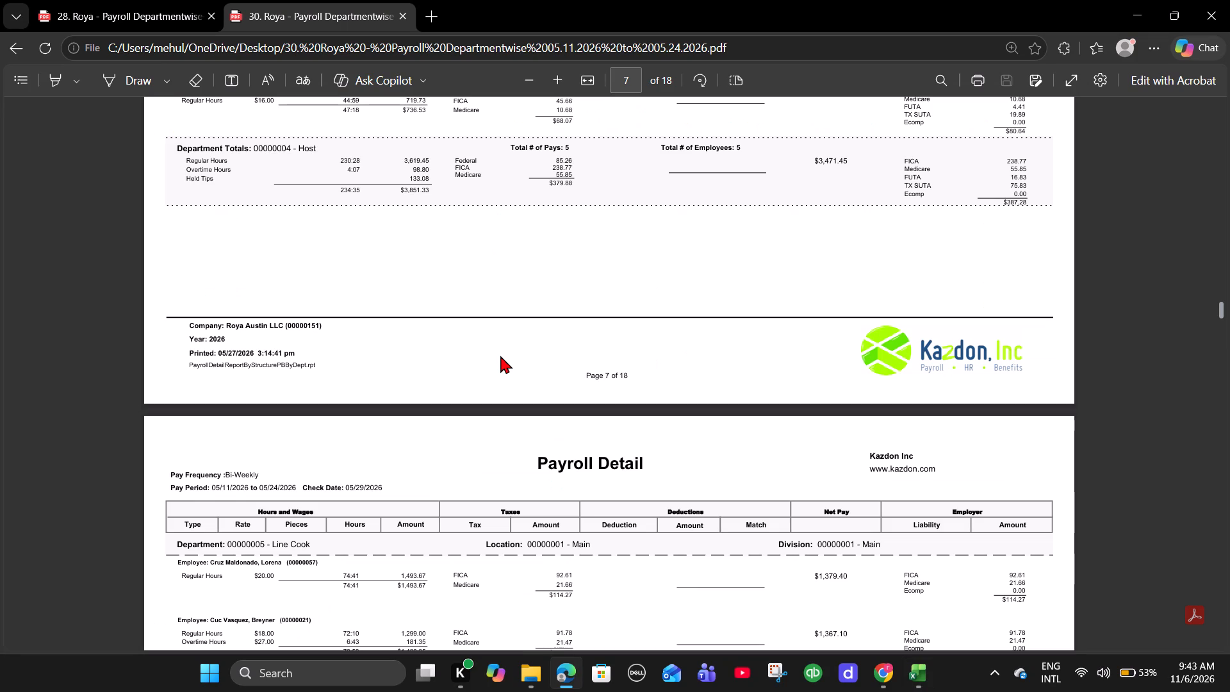
key("alt+Tab")
key("Right")
key("Right")
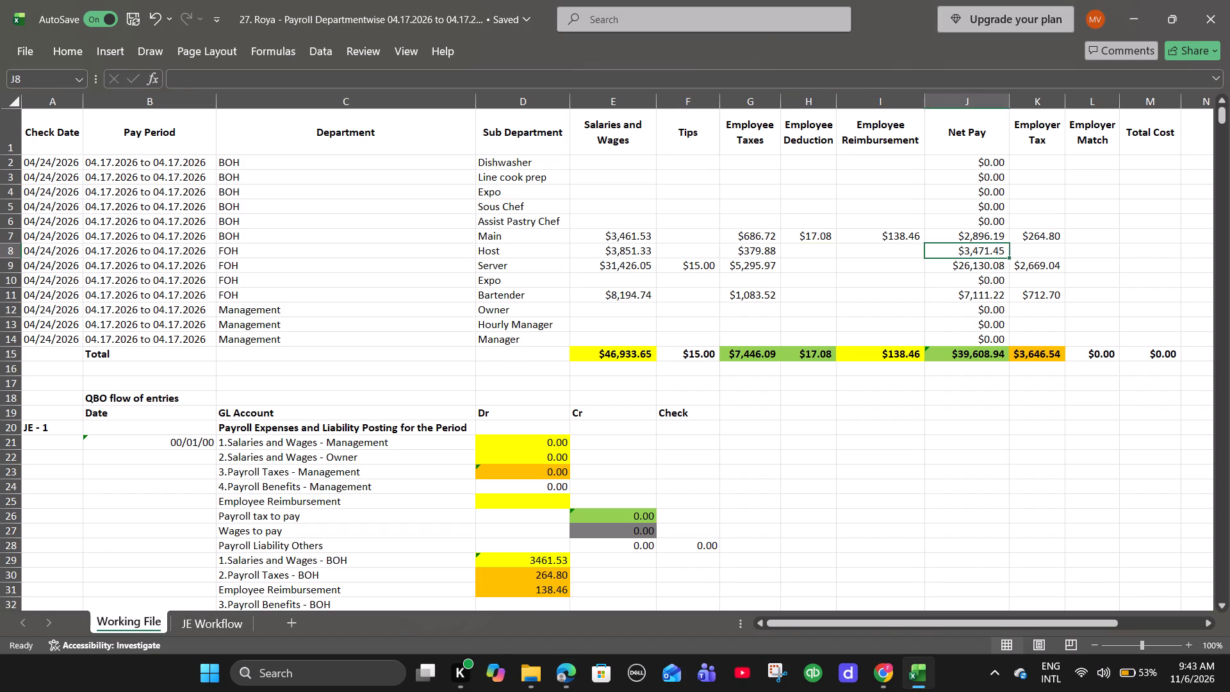
key("Right")
key("alt+Tab")
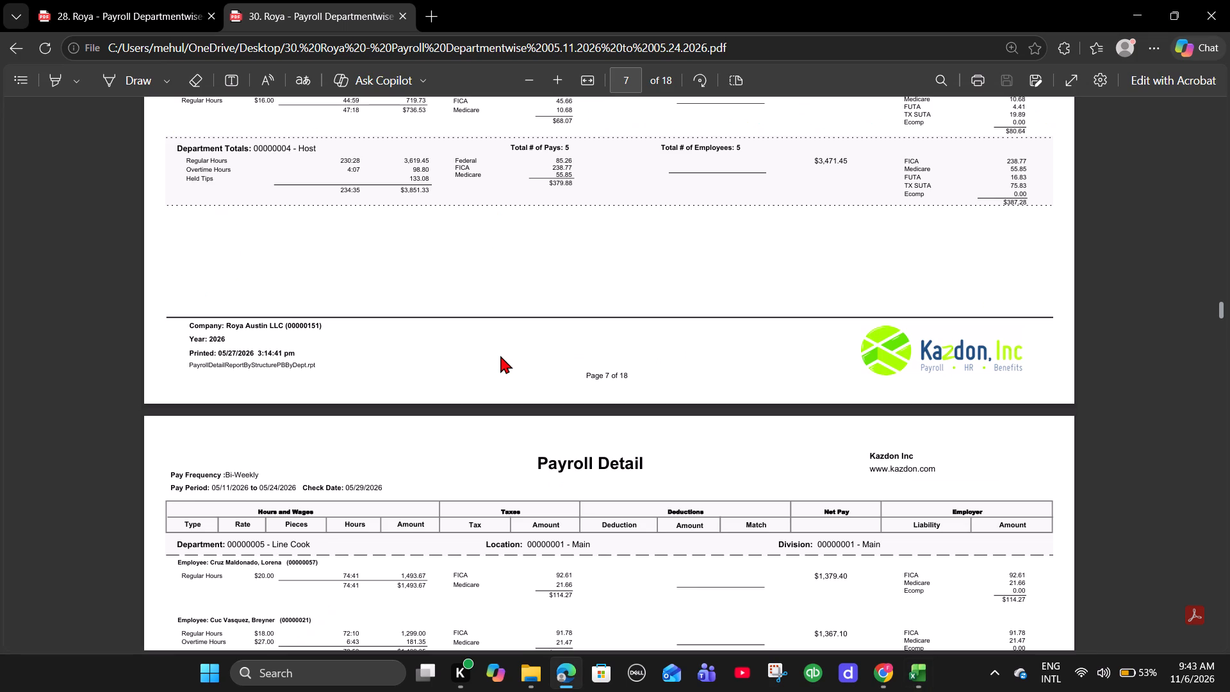
key("alt+Tab")
type("387.")
key("alt+Tab")
key("alt+Tab")
type("28")
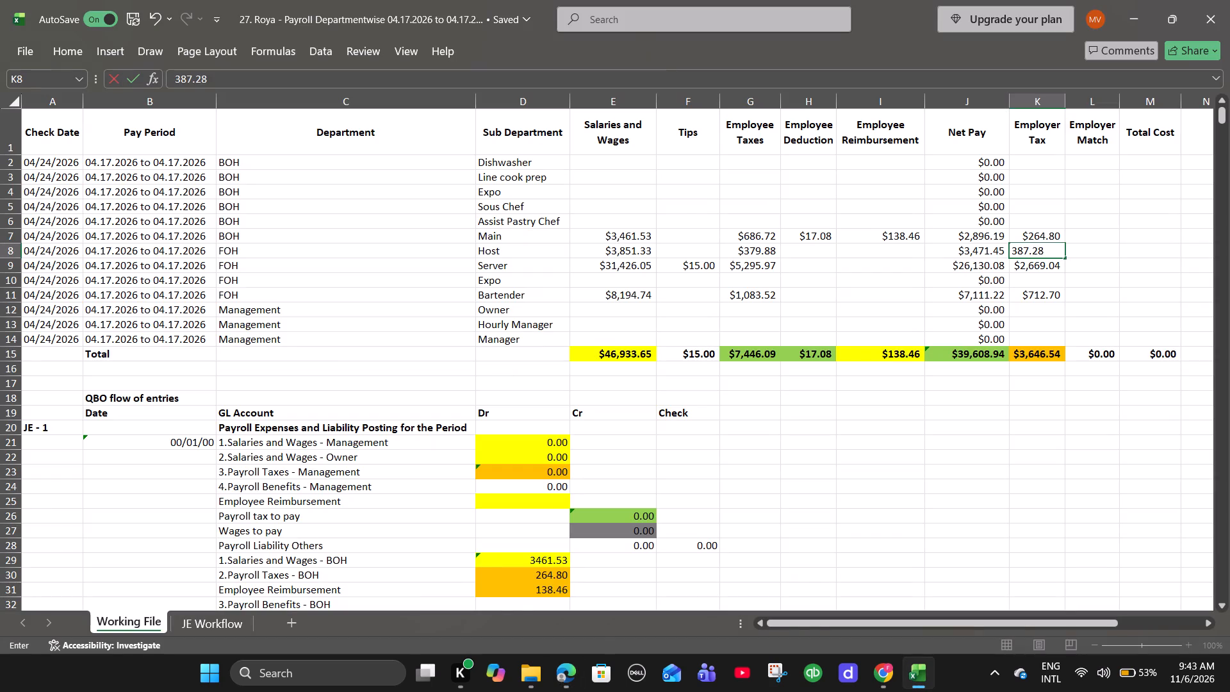
key("Right")
Enter =11616.75 as the Salaries and Wages for the BOH Line cook prep row in Excel, using the Line Cook department total in the PDF.
key("alt+Tab")
scroll(794, 285, "down", 2)
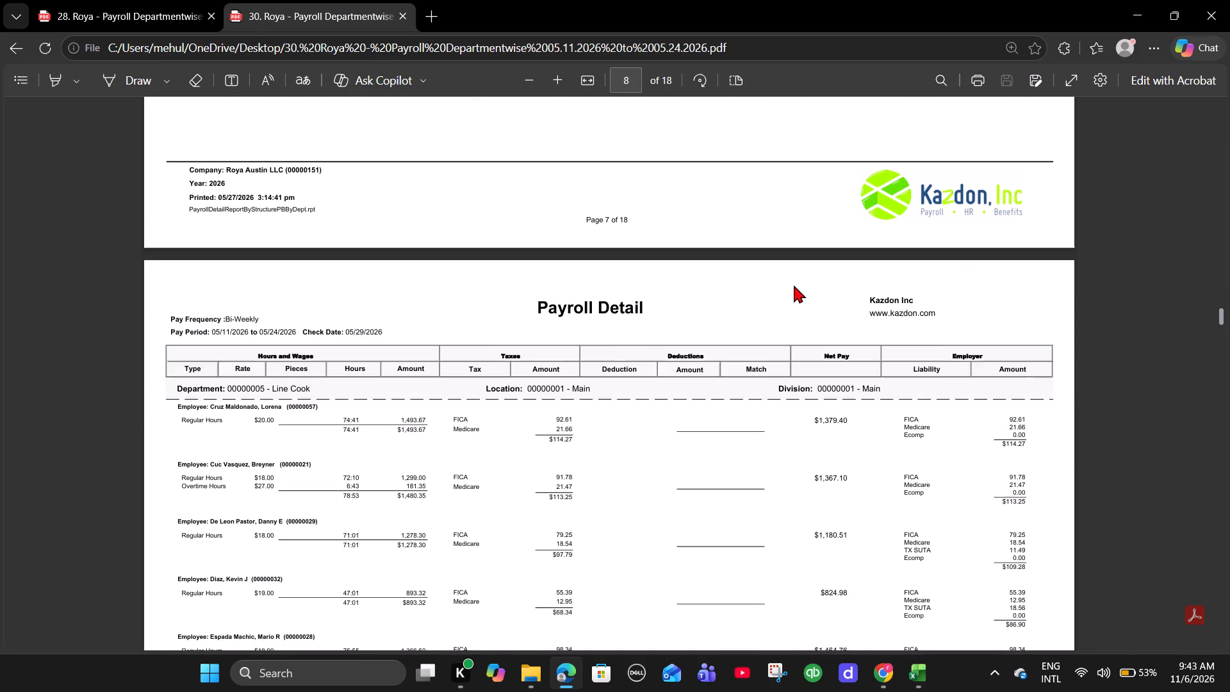
scroll(794, 285, "down", 11)
key("alt+Tab")
left_click(583, 180)
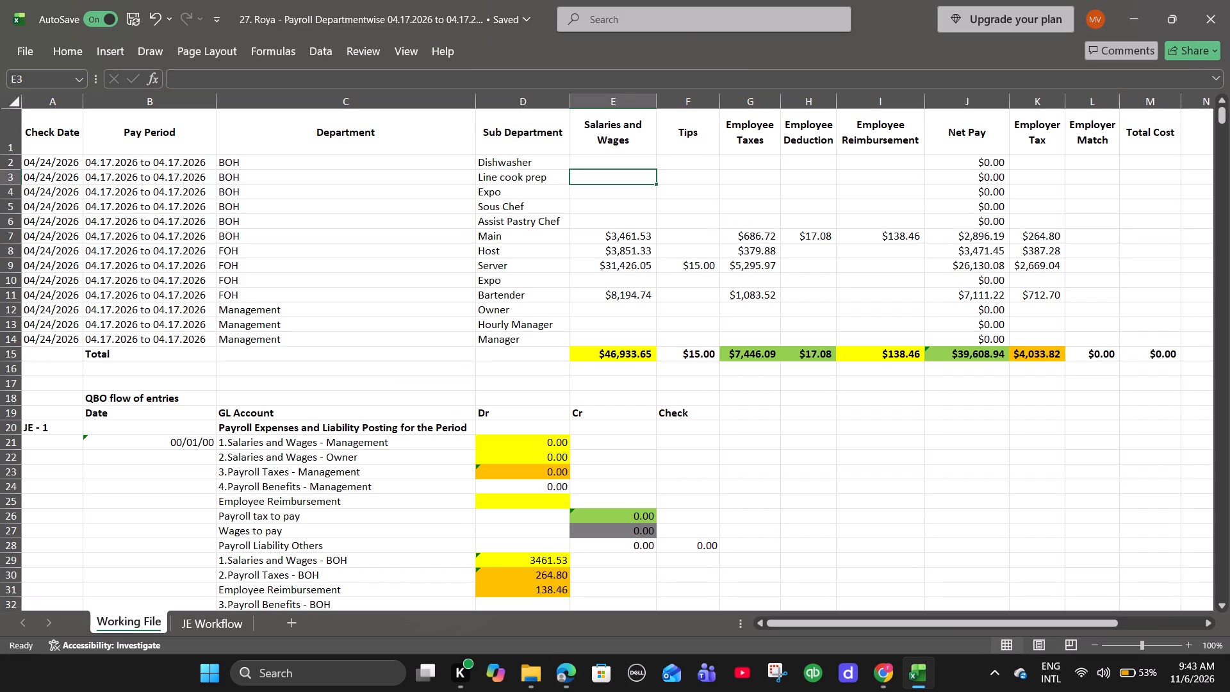
key("equal")
key("alt+Tab")
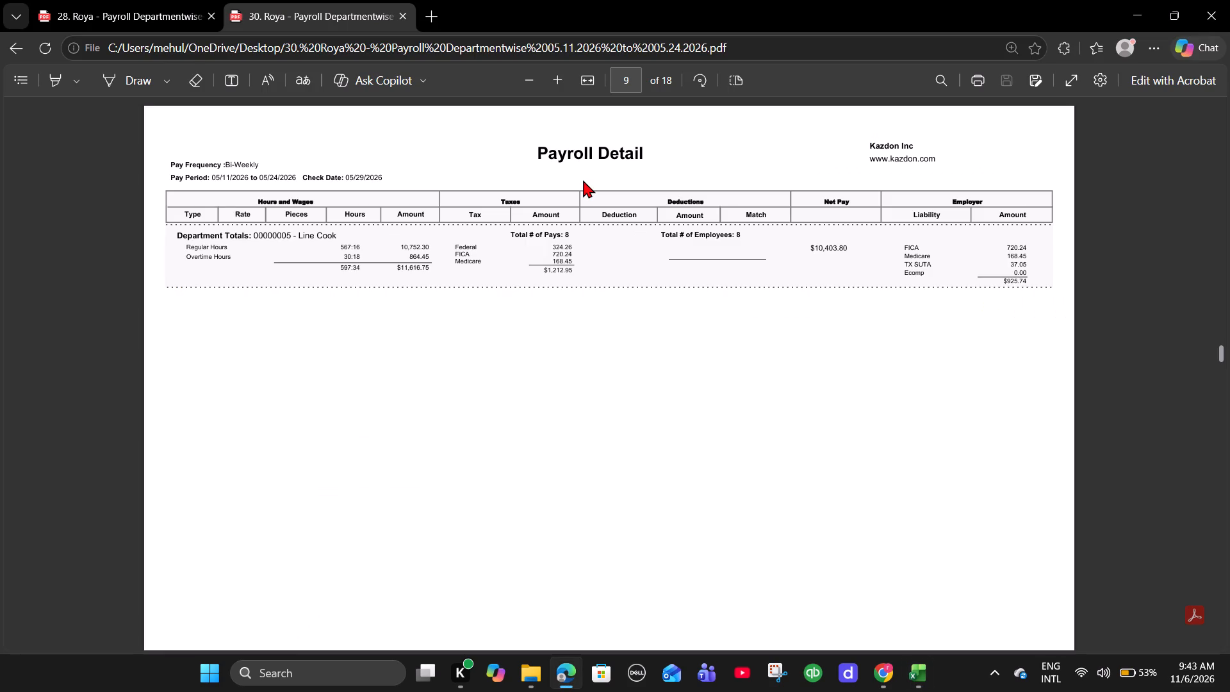
key("alt+Tab")
type("11616.")
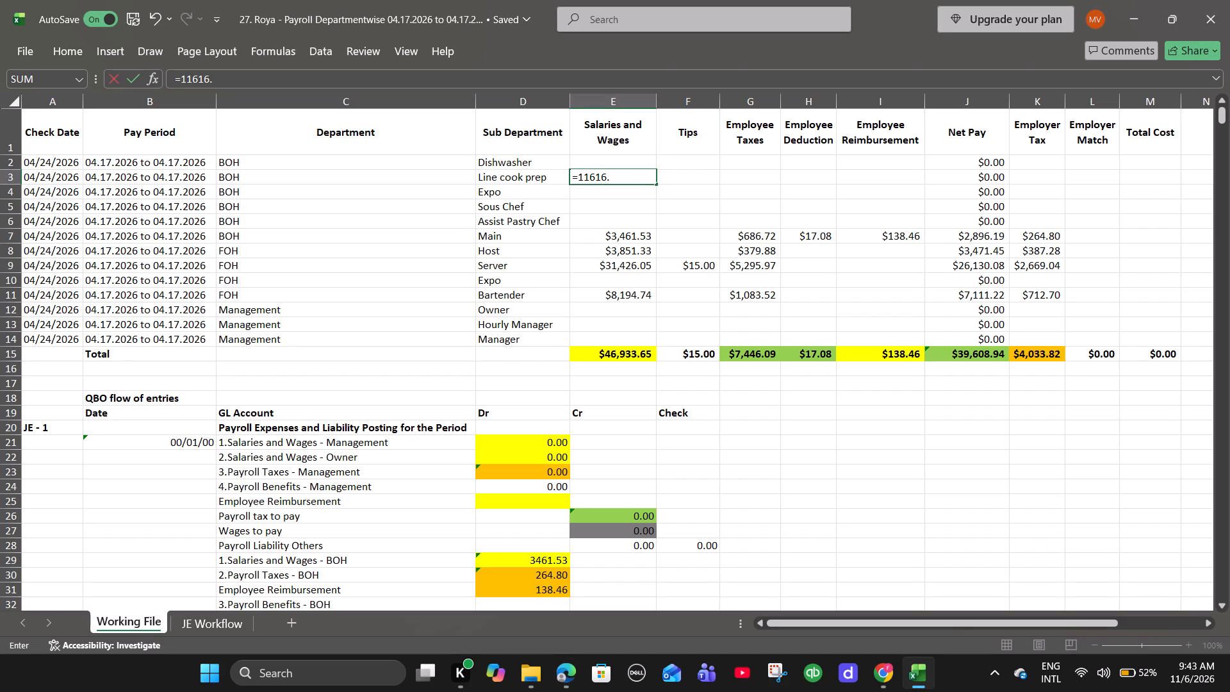
key("alt+Tab")
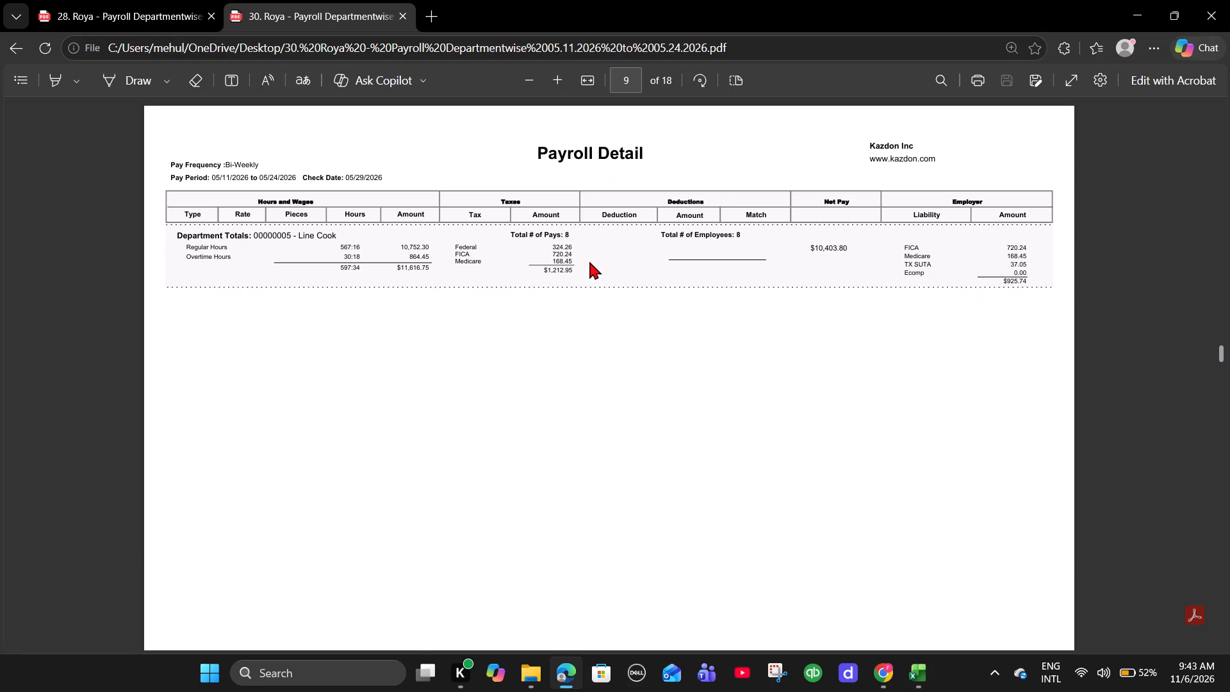
key("alt+Tab")
type("75")
key("Right")
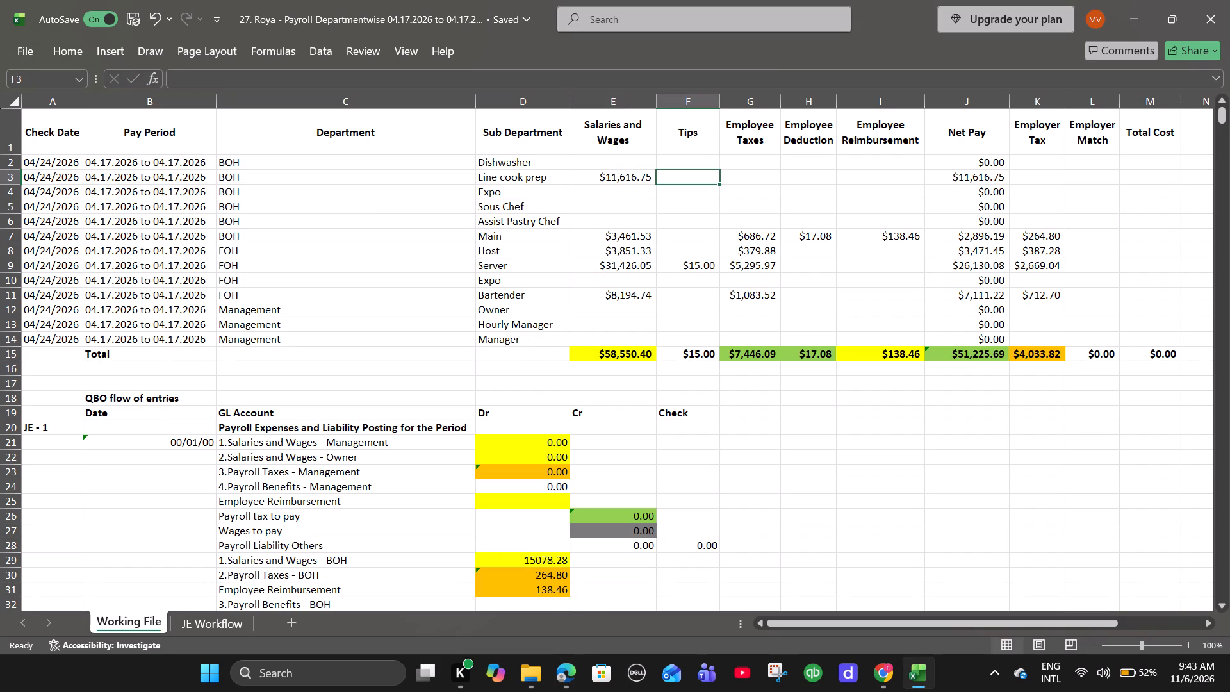
Enter 1212.95 as the Employee Taxes for the BOH Line cook prep row, using the Line Cook taxes total in the payroll PDF.
key("alt+Tab")
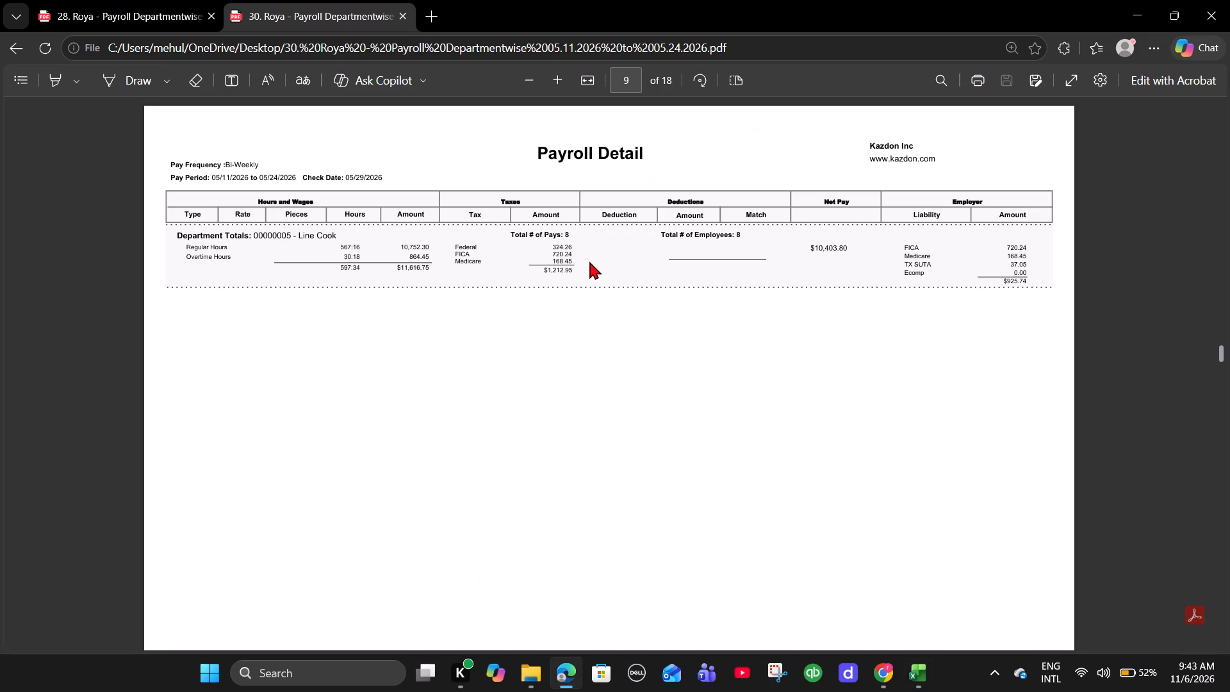
key("alt+Tab")
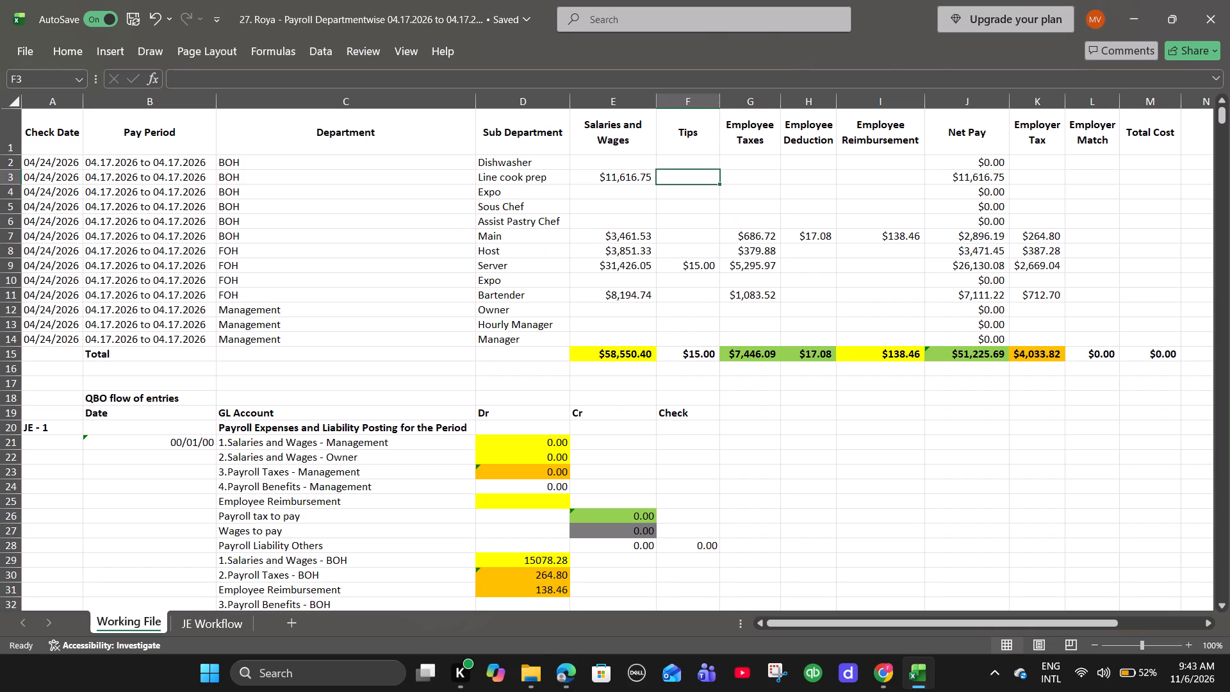
key("Right")
type("1212.")
key("alt+Tab")
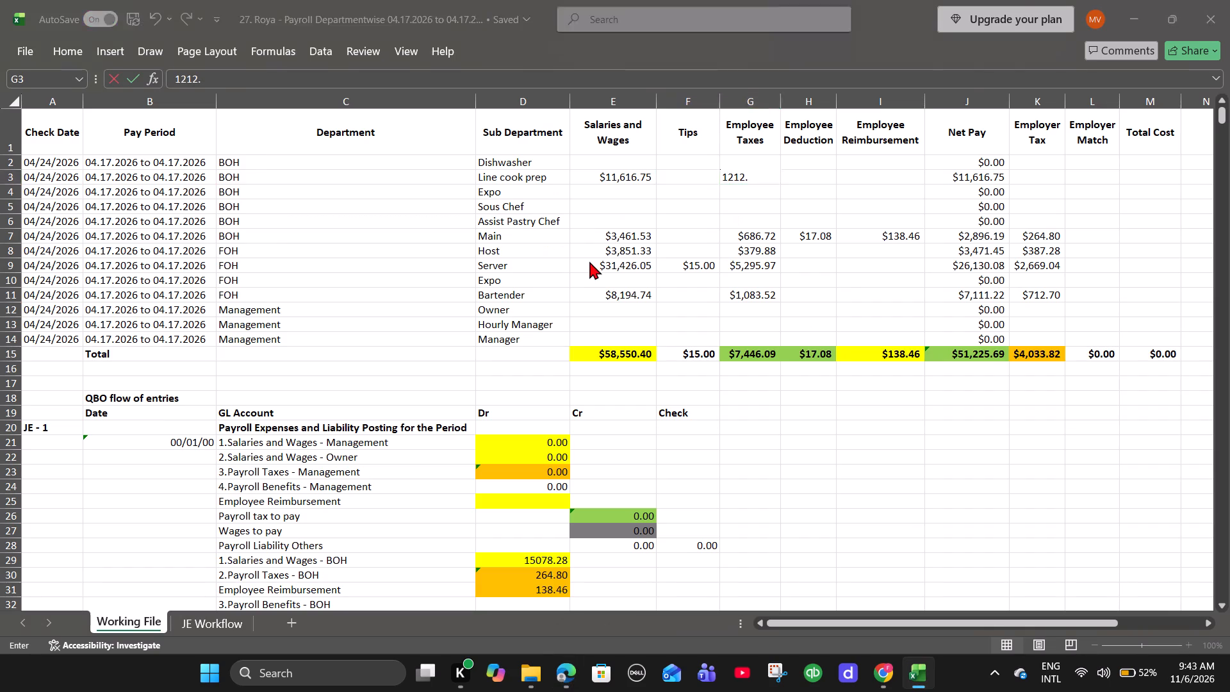
key("alt+Tab")
type("95")
key("Right")
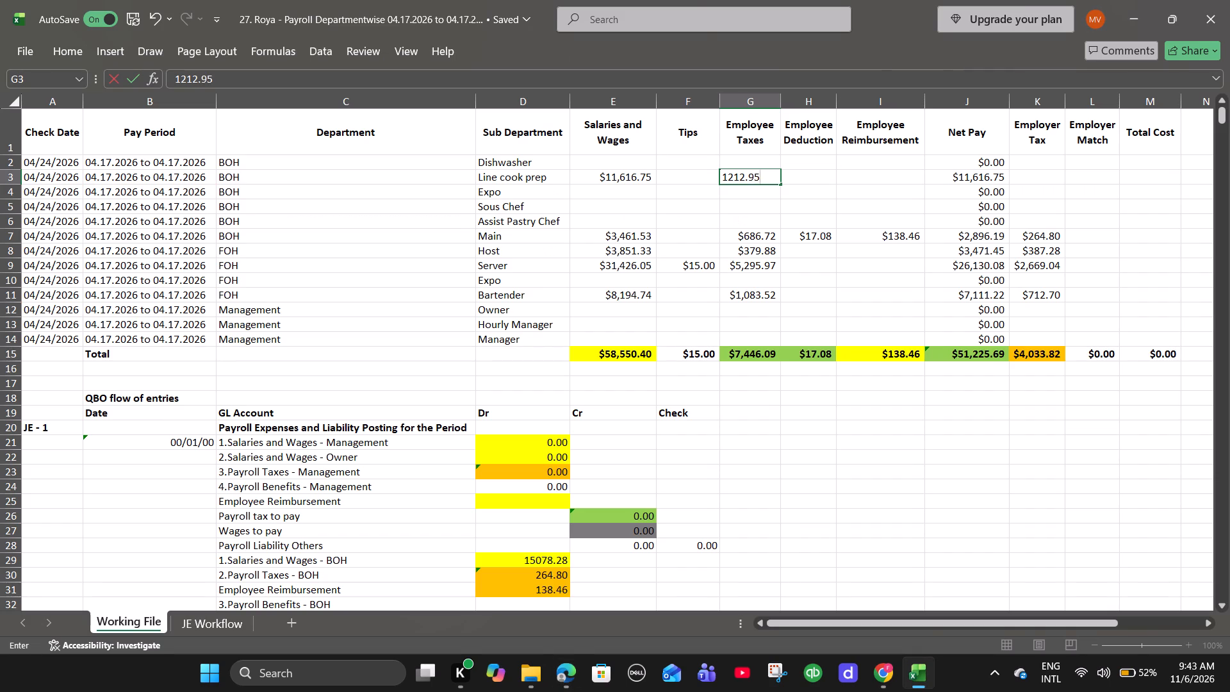
Enter 925.74 as the Employer Tax for the BOH Line cook prep row, using the Line Cook employer liability total in the PDF.
key("alt+Tab")
key("alt+Tab")
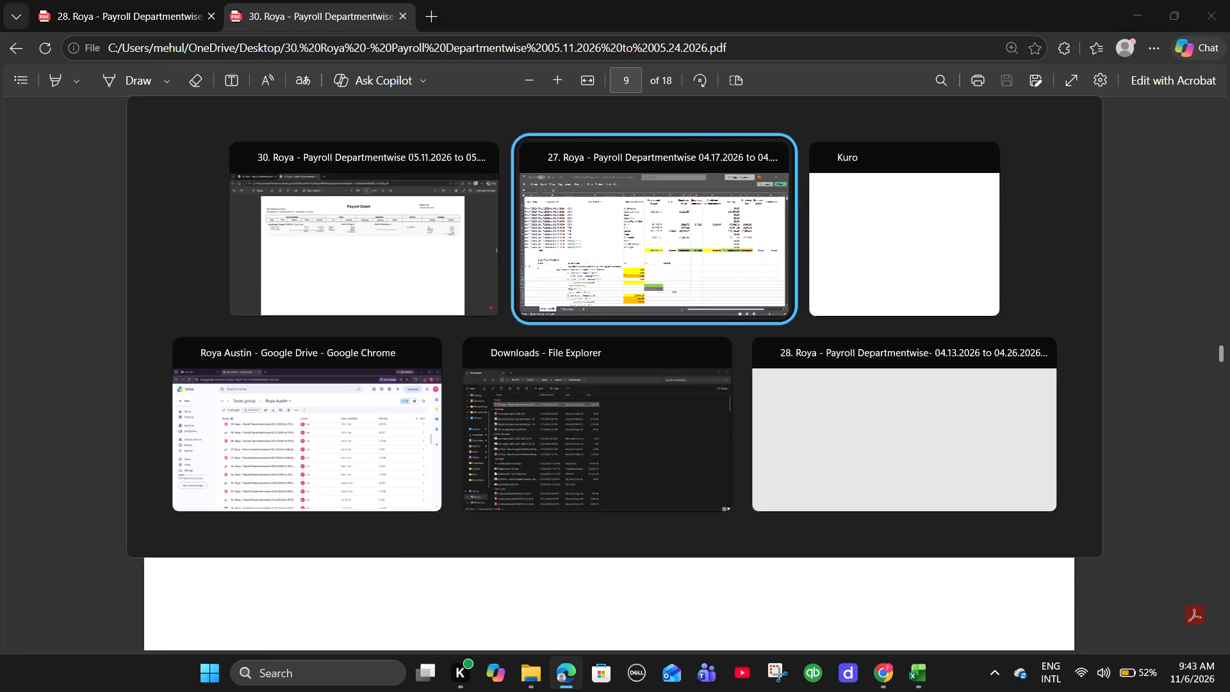
key("Right")
key("Right")
key("Right")
key("alt+Tab")
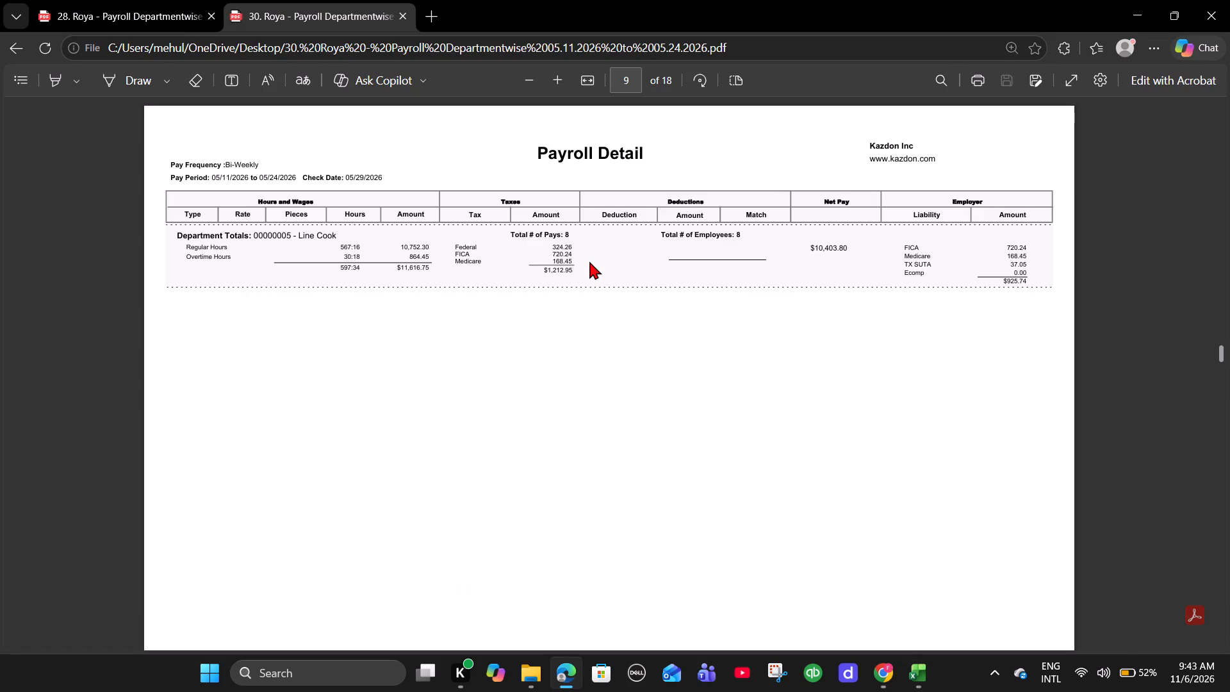
key("alt+Tab")
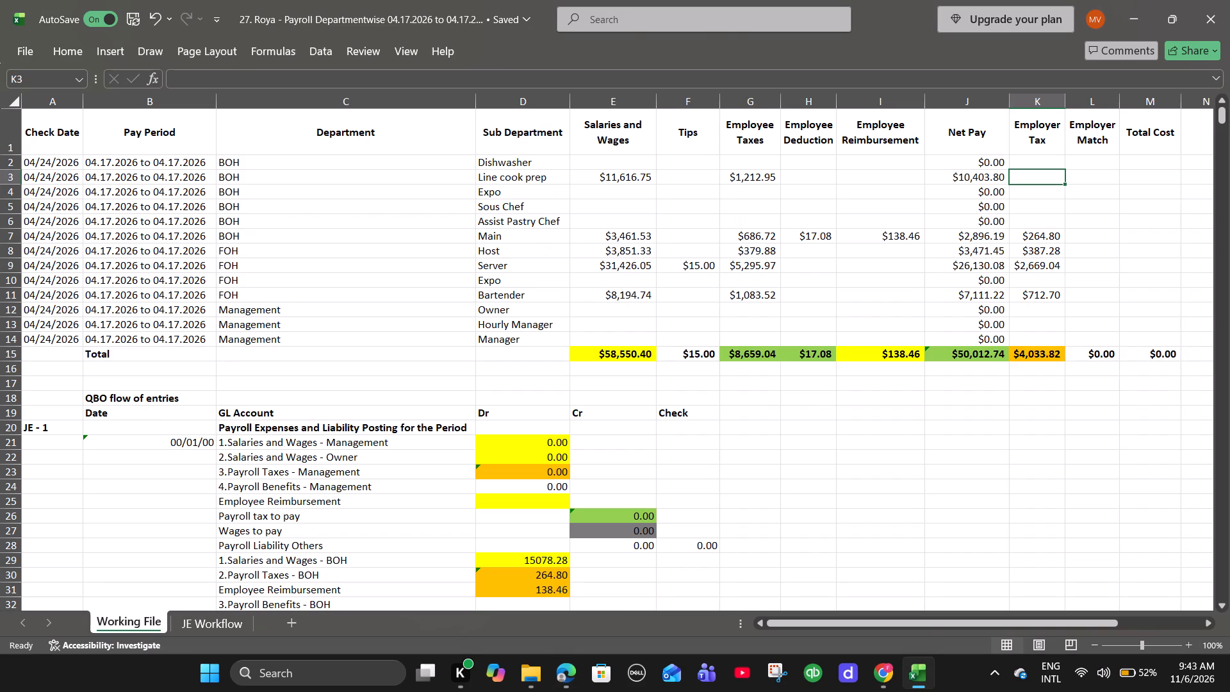
key("alt+Tab")
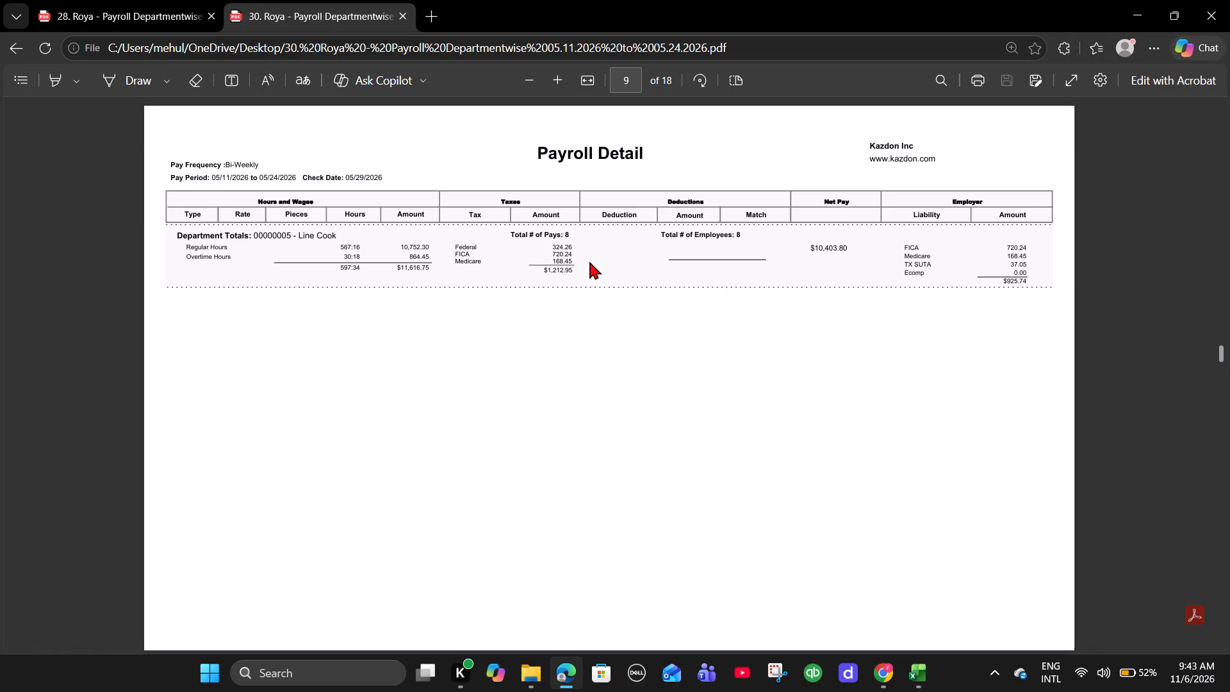
key("alt+Tab")
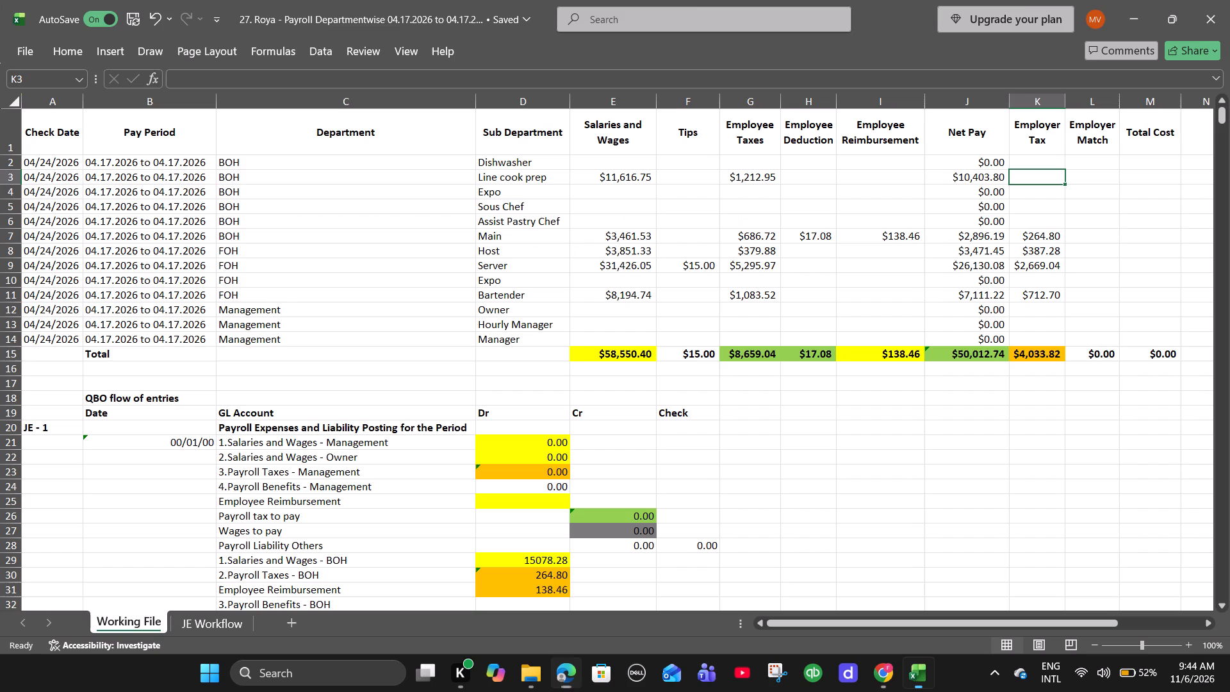
type("925.")
key("alt+Tab")
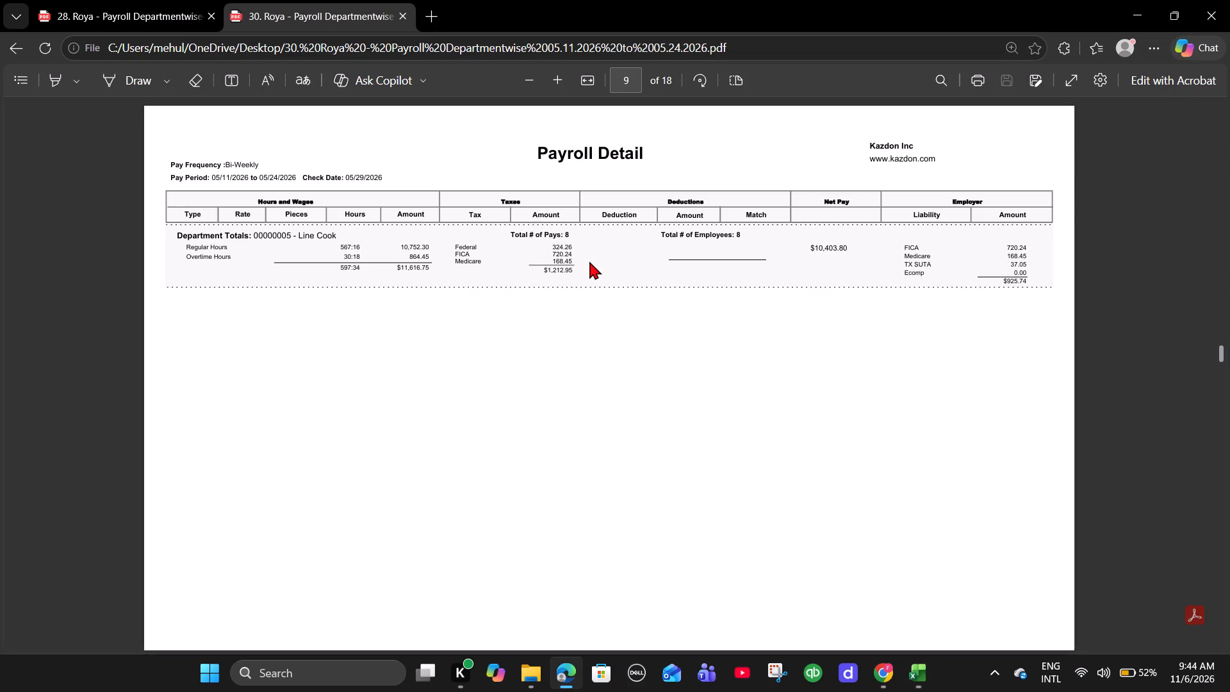
key("alt+Tab")
type("74")
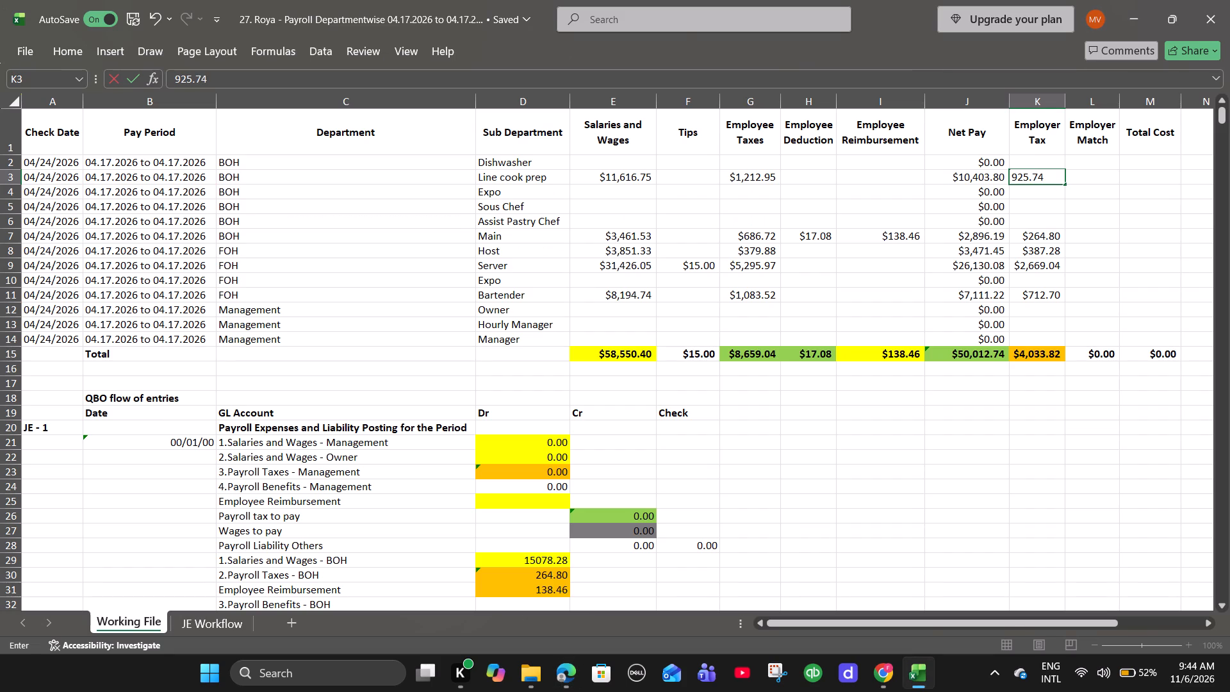
key("Right")
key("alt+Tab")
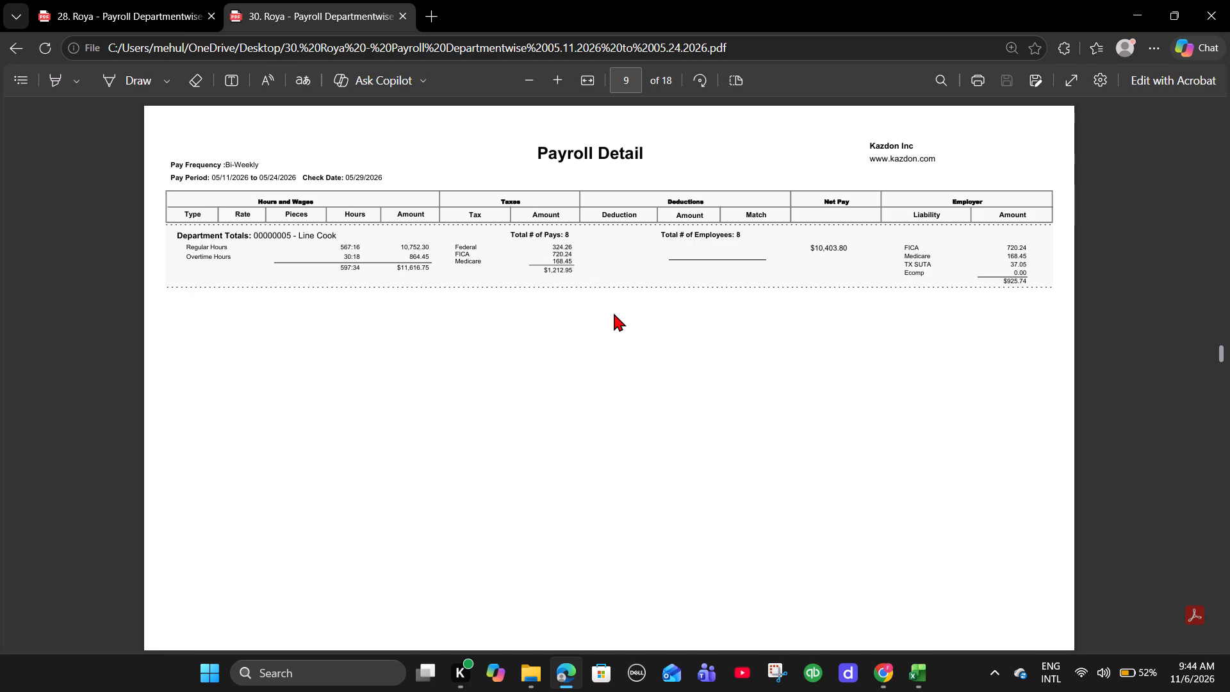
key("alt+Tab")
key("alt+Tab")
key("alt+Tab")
Add the Prep Cook department wages total of 4854.49 from the payroll PDF to the Line cook prep Salaries and Wages formula in Excel.
key("alt+Tab")
scroll(806, 334, "down", 8)
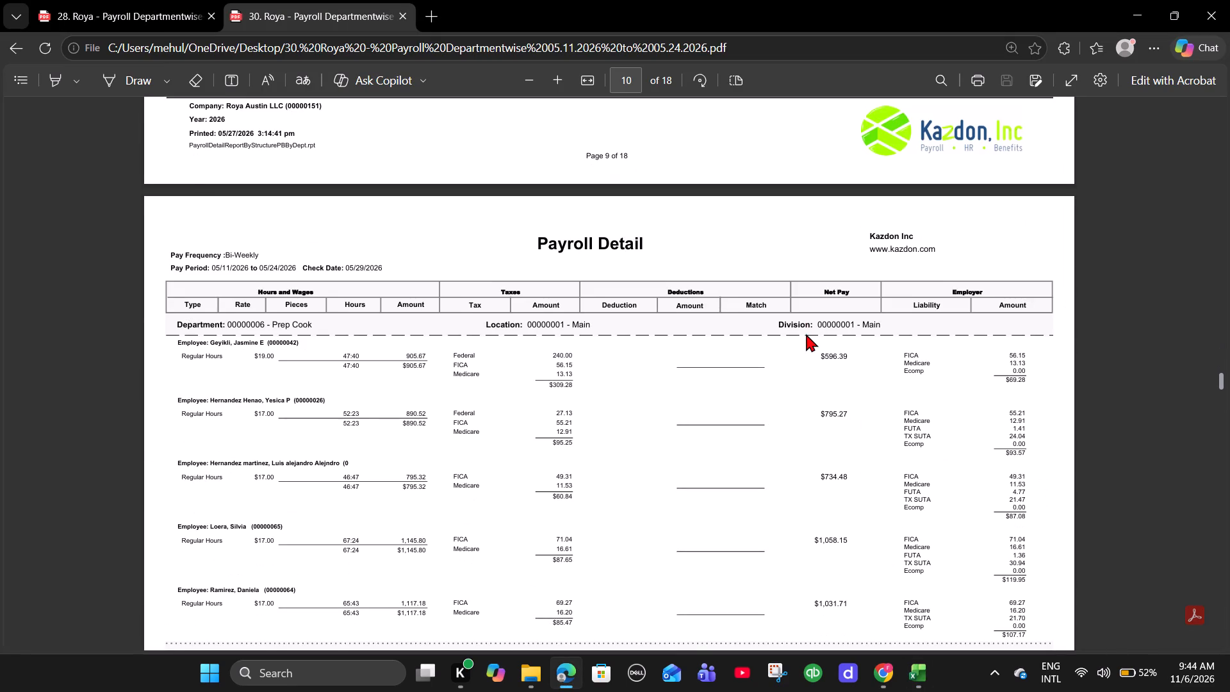
scroll(806, 334, "down", 6)
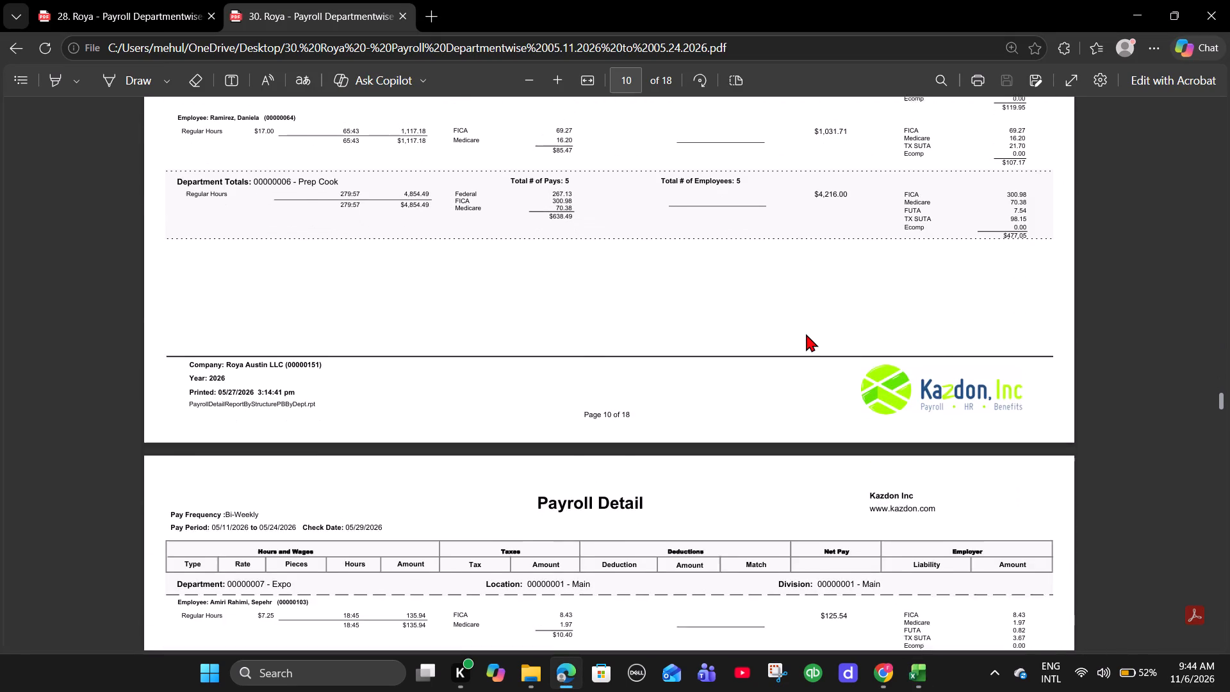
key("alt+Tab")
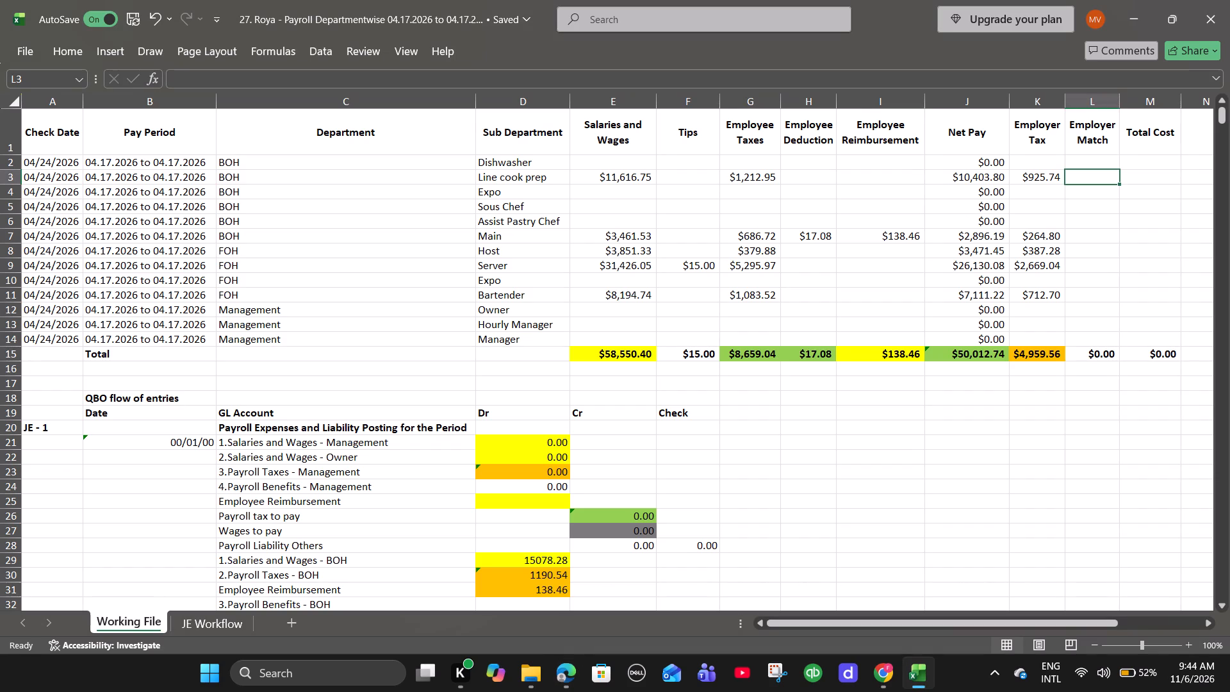
left_click(598, 174)
left_click(255, 78)
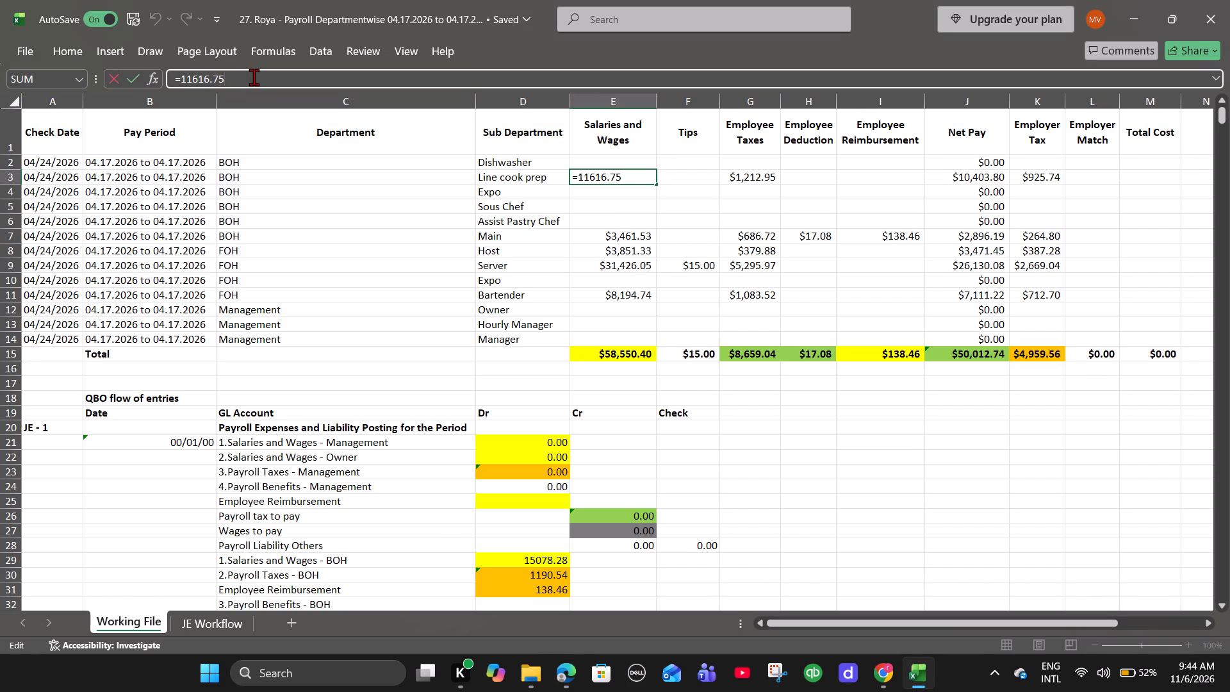
key("plus")
key("alt+Tab")
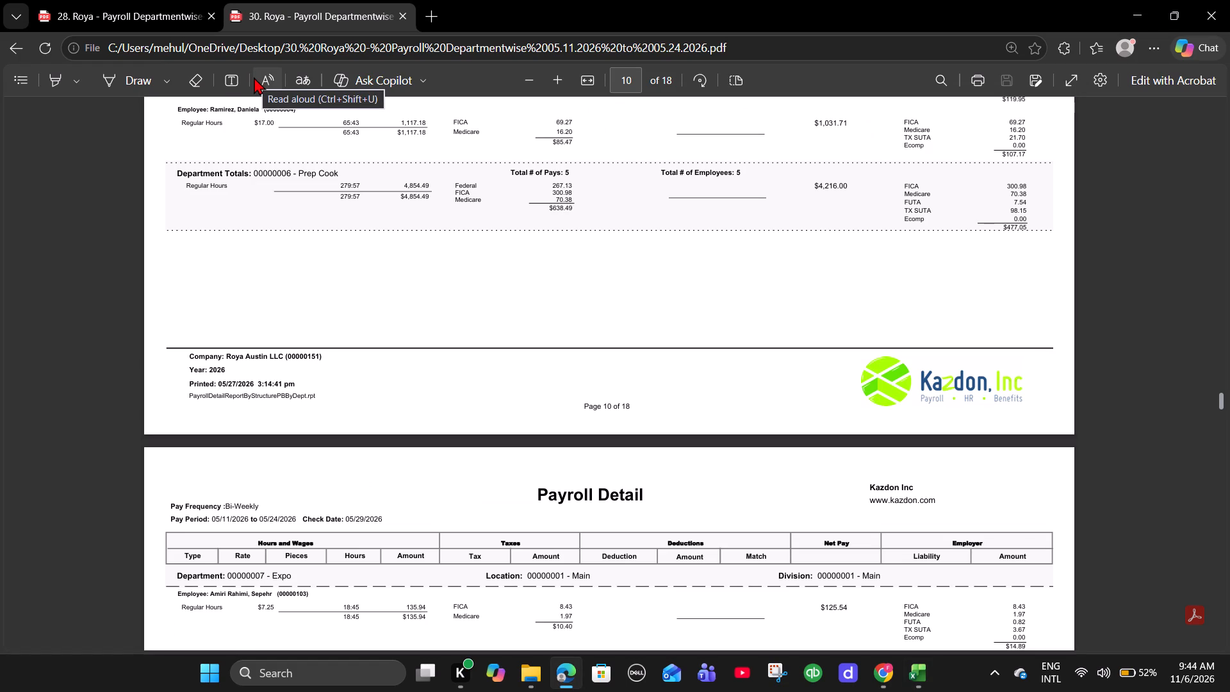
key("alt+Tab")
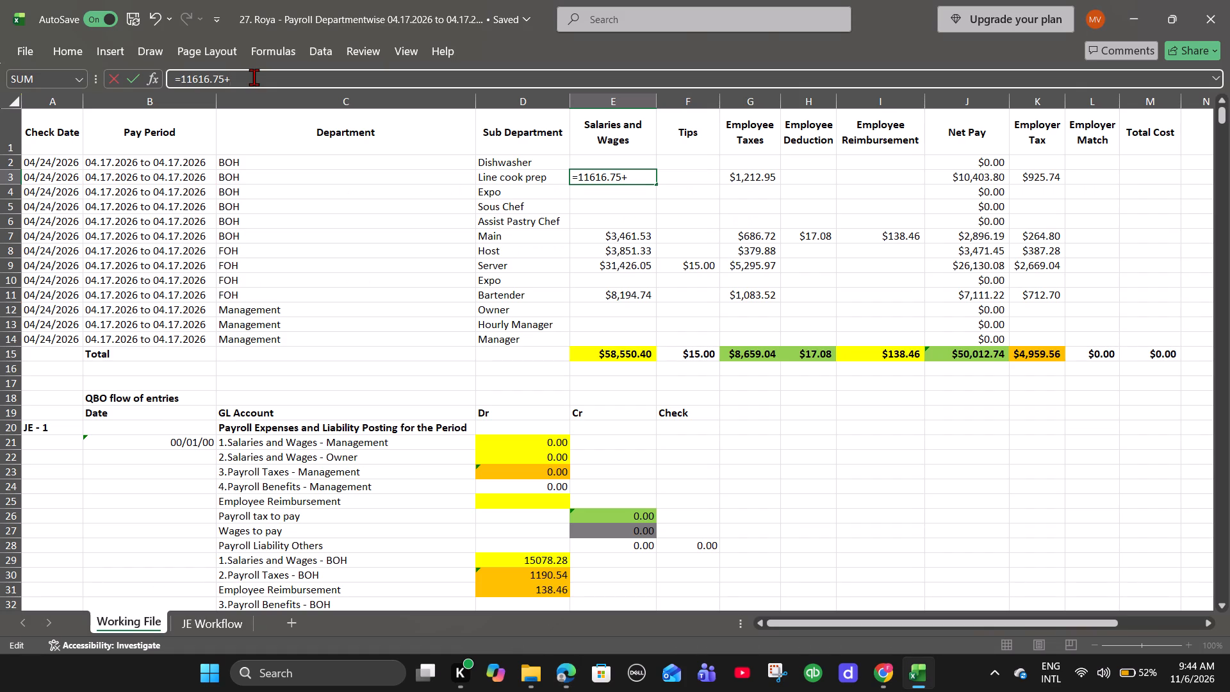
type("48")
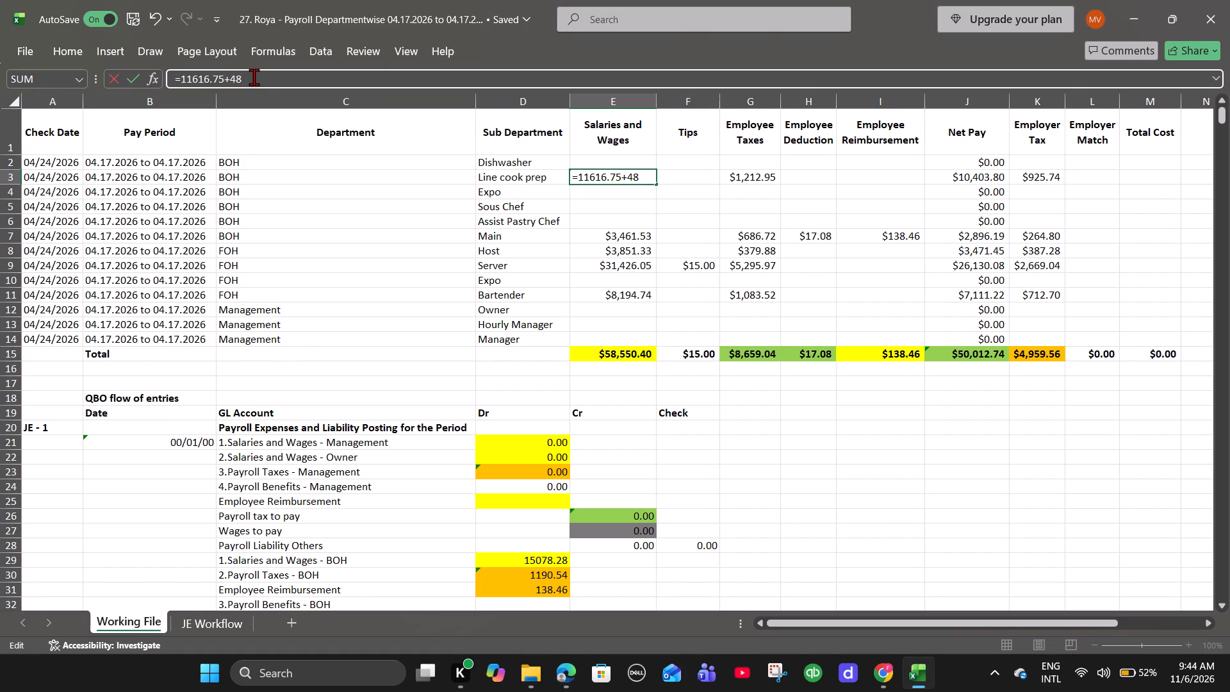
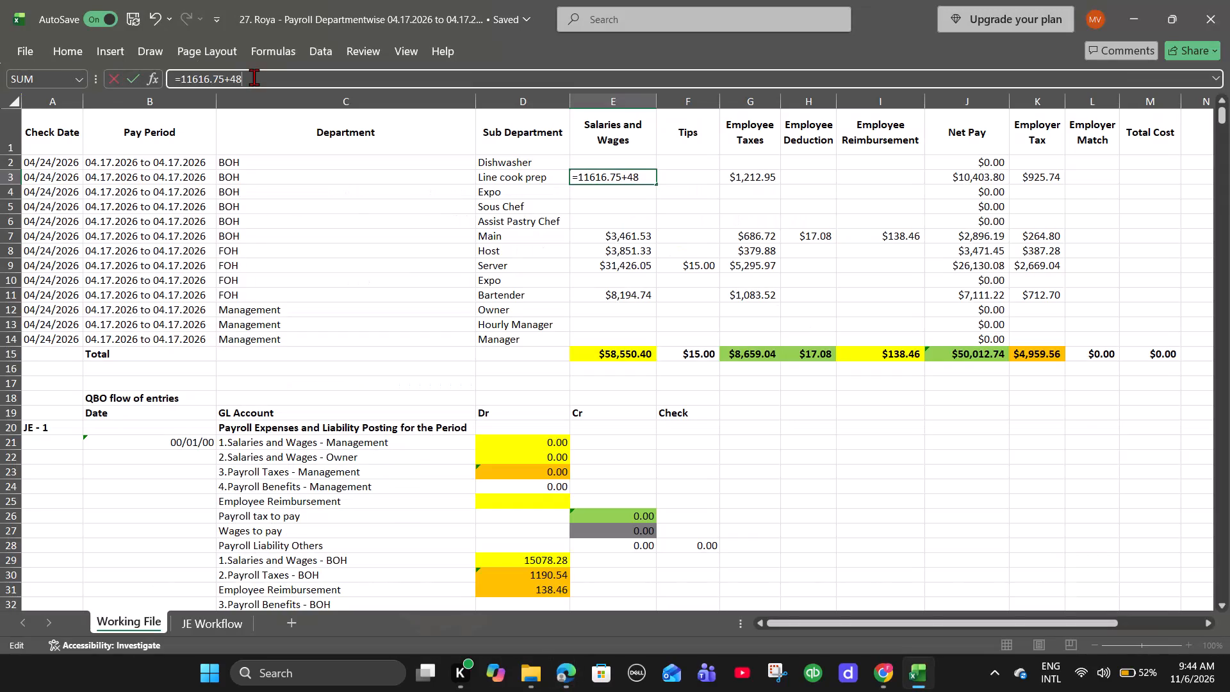
Complete the Line cook prep Salaries and Wages formula as =11616.75+4854.49, including the Prep Cook department wages total.
type("54.49")
key("Return")
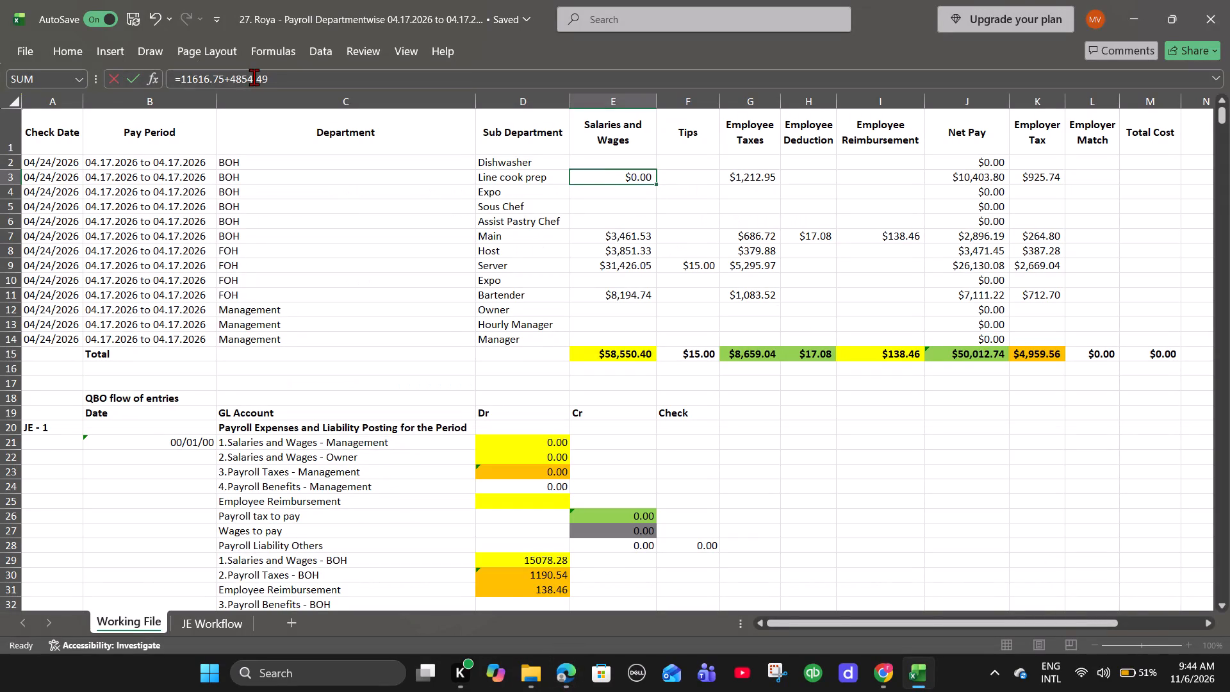
Make the Line cook prep Employee Taxes =1212.95+638.49, adding the Prep Cook department taxes total from the payroll PDF.
key("alt+Tab")
scroll(402, 331, "up", 1)
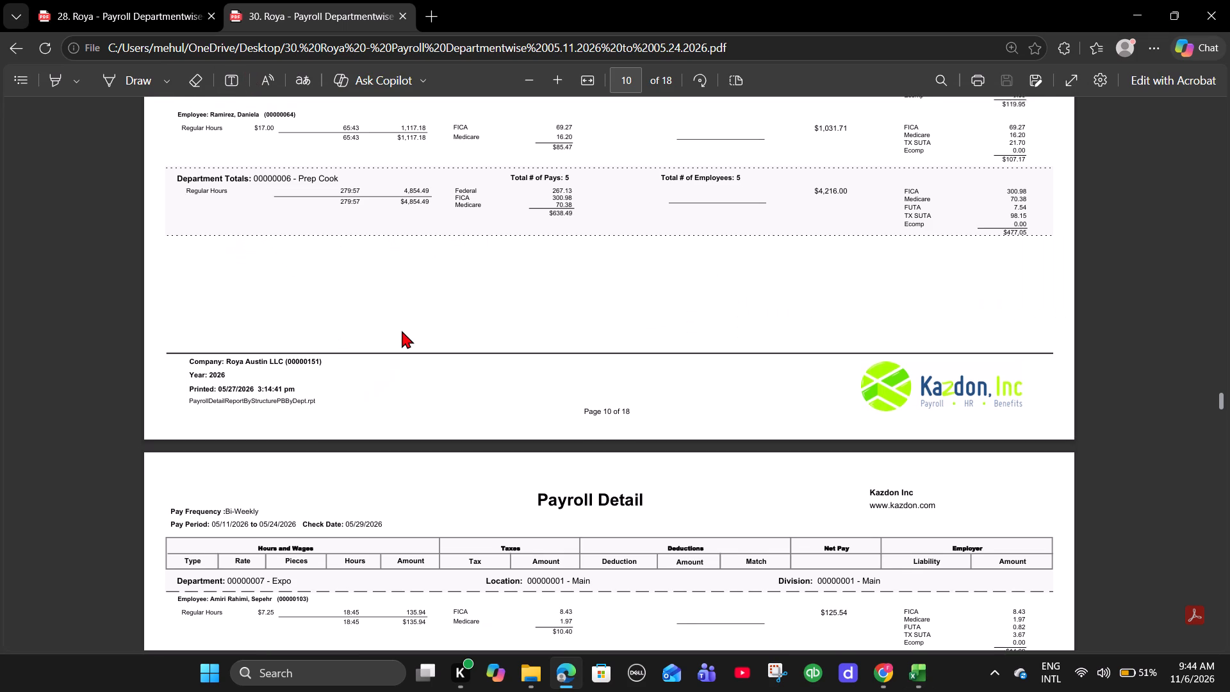
key("alt+Tab")
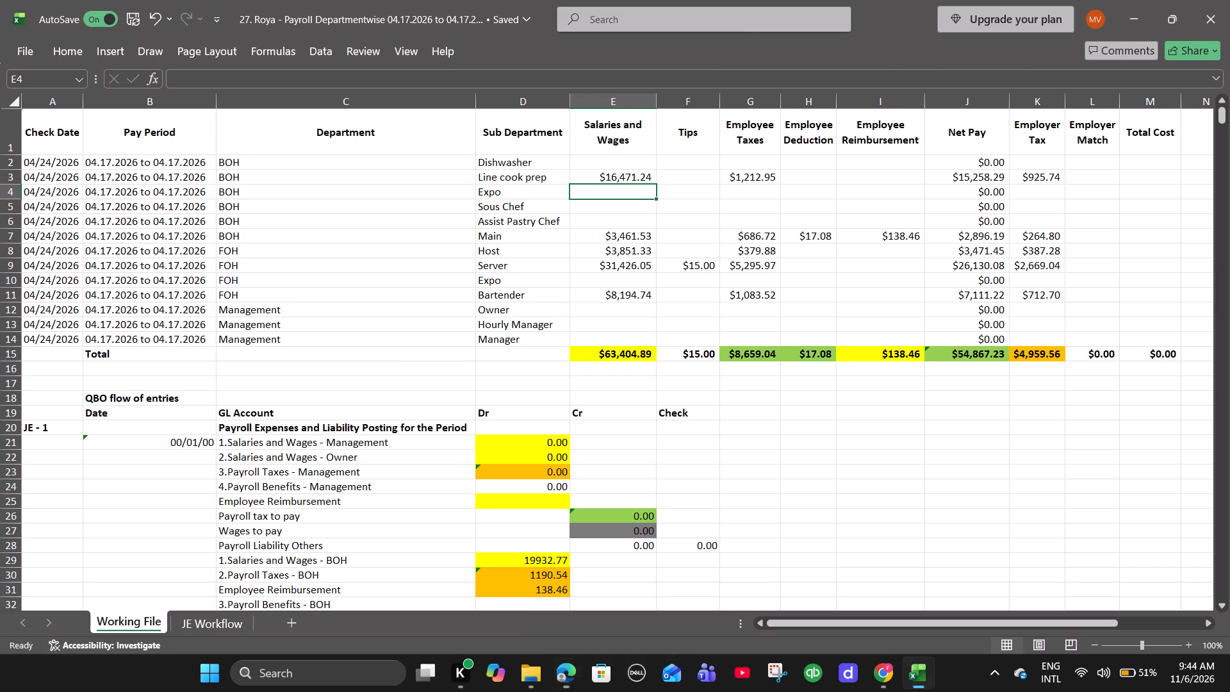
left_click(767, 171)
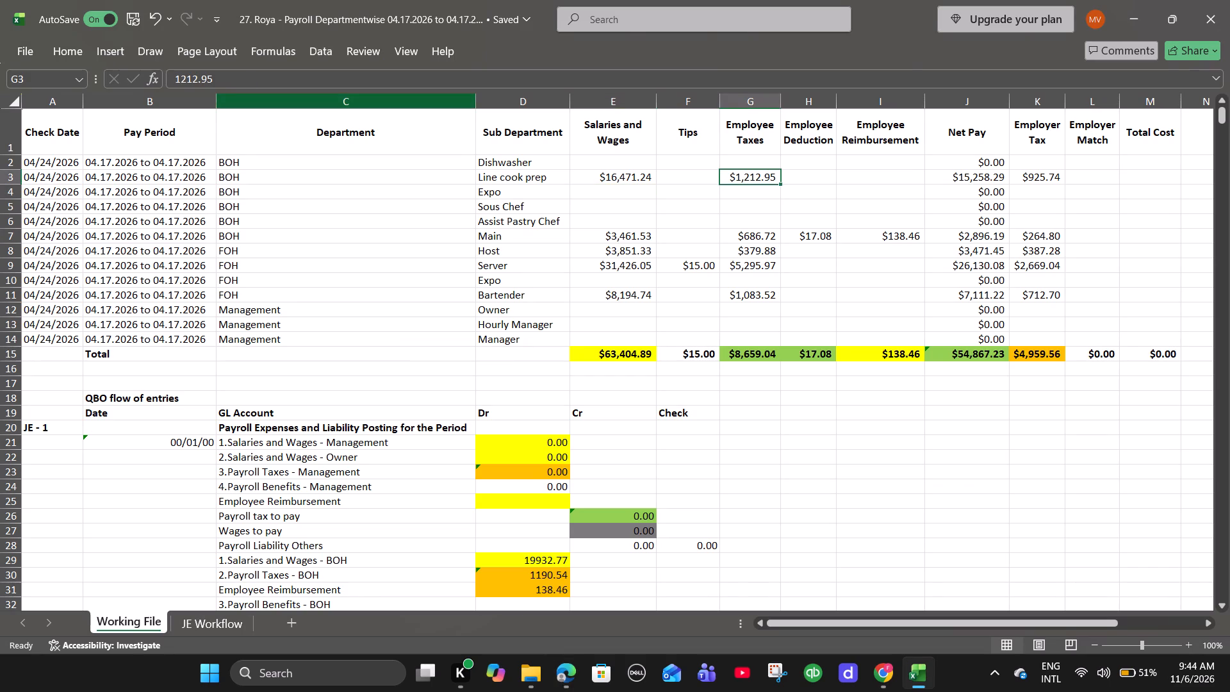
left_click(176, 77)
key("equal")
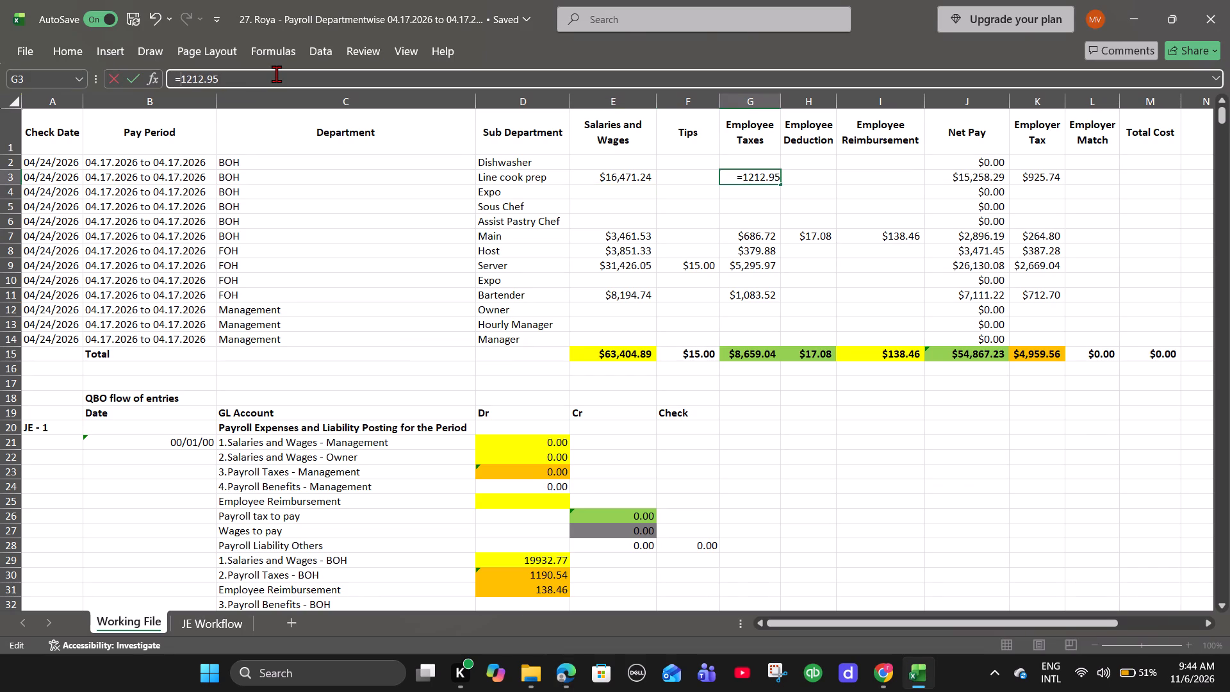
key("Right")
key("Right")
key("Right")
key("Right")
key("Right")
key("Right")
key("Right")
key("shift+plus")
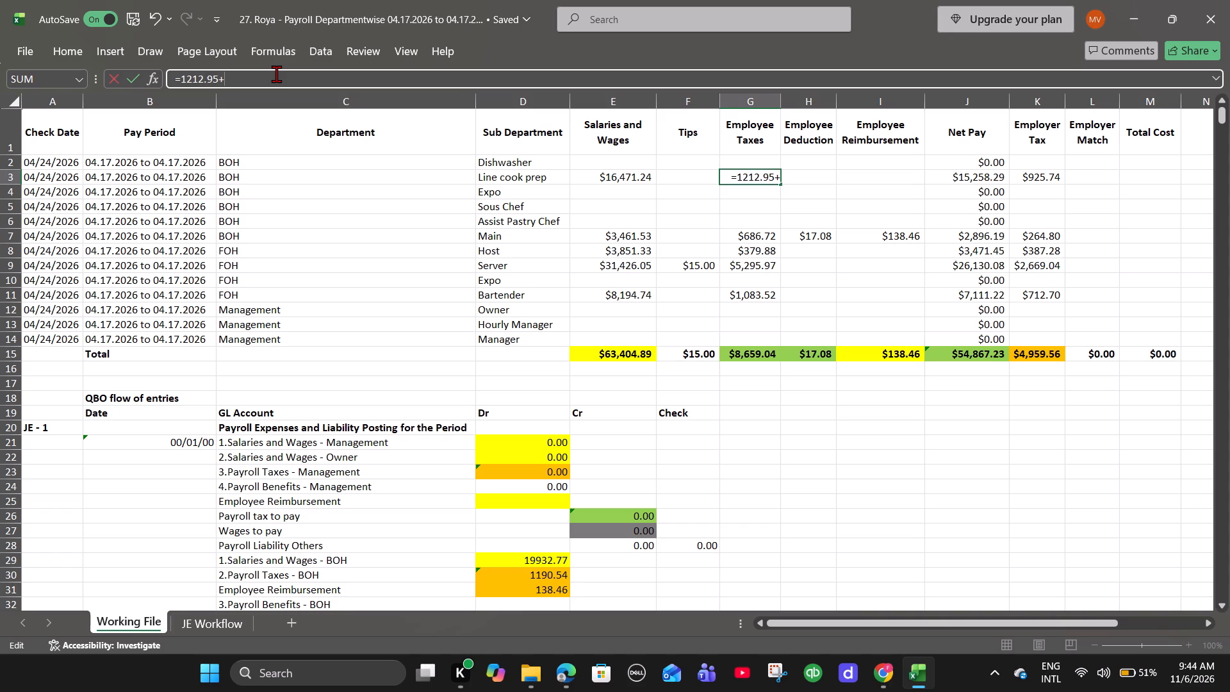
key("alt+Tab")
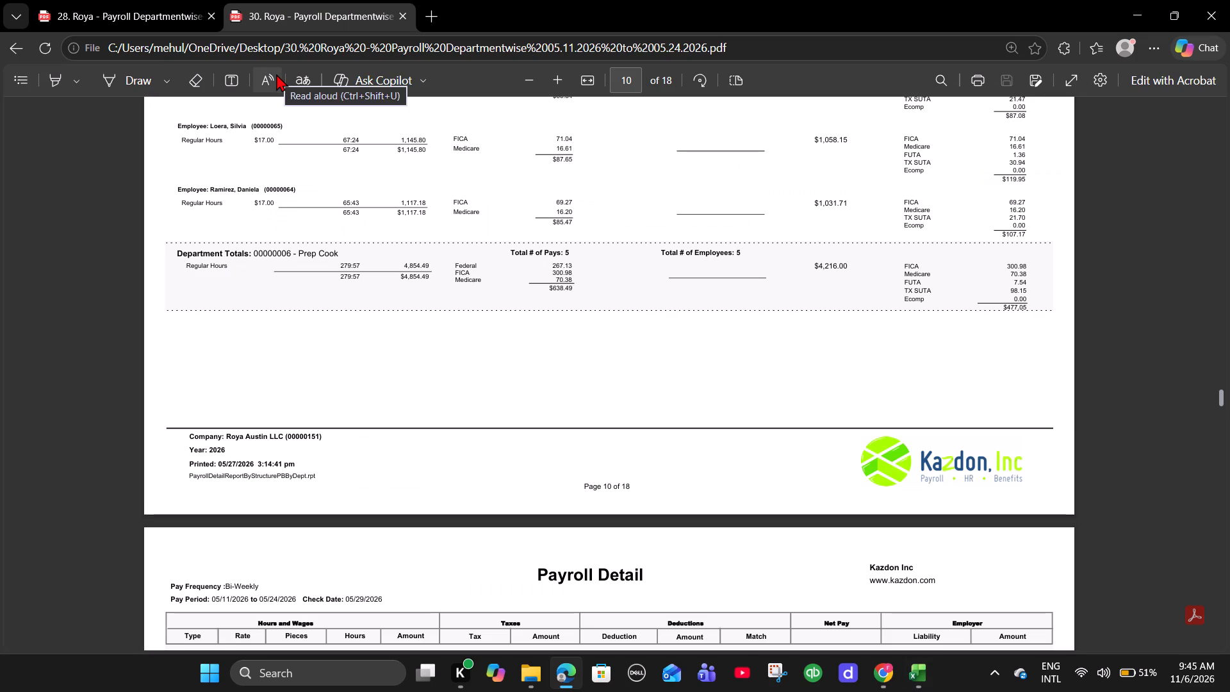
key("alt+Tab")
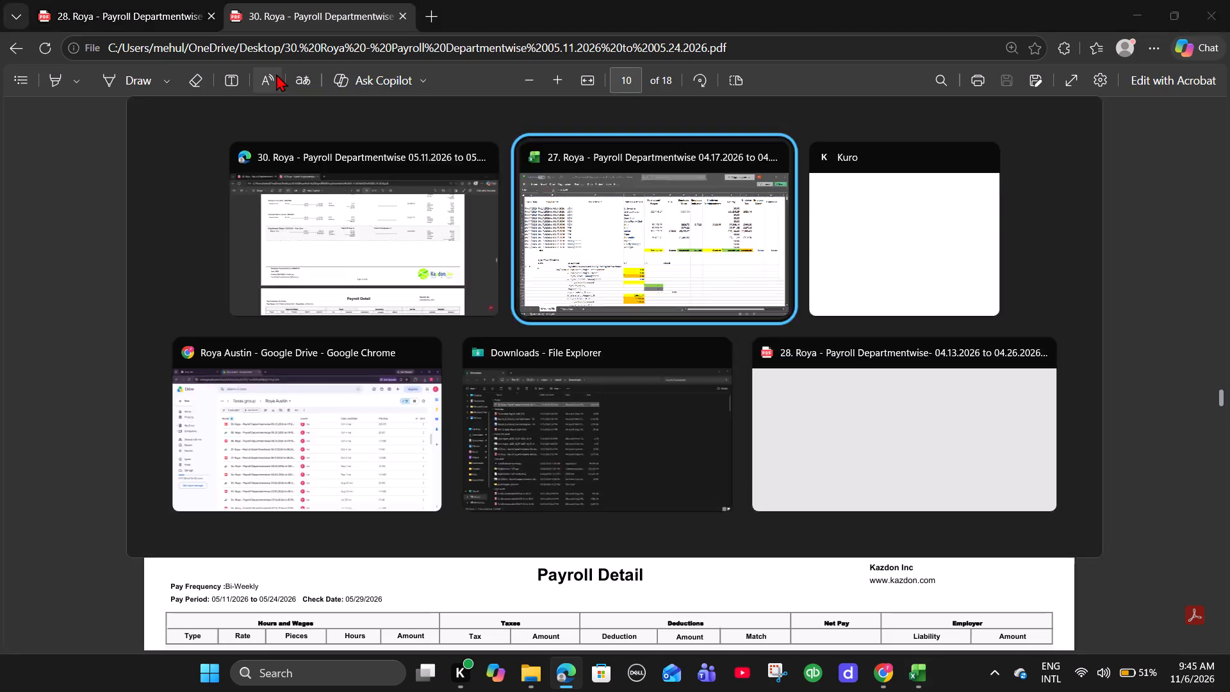
key("alt+Tab")
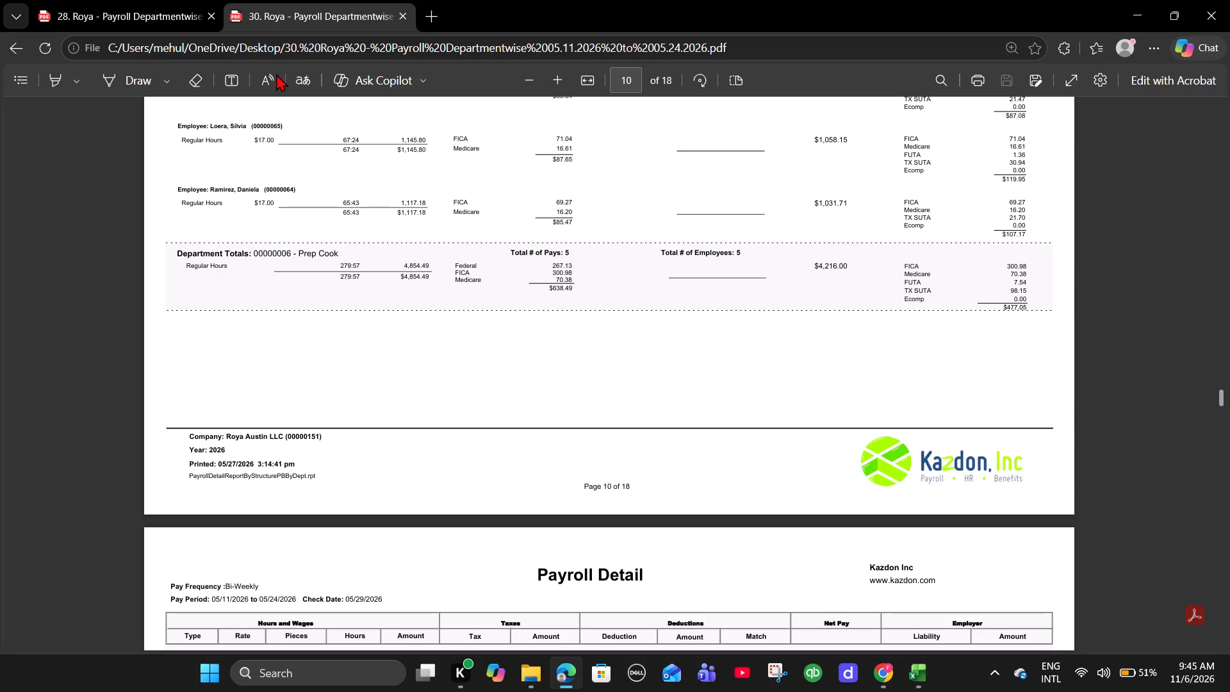
key("alt+Tab")
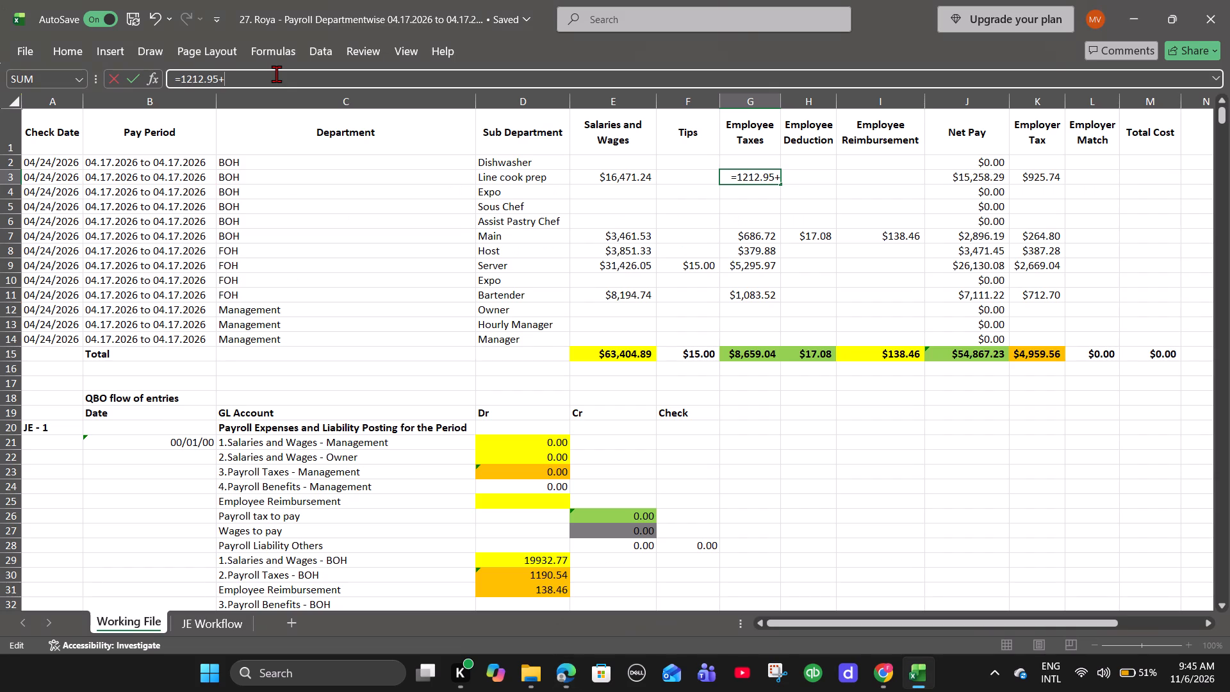
type("638.49")
key("Return")
Make the Line cook prep Employer Tax =925.74+477.05, adding the Prep Cook employer liability total from the payroll PDF.
key("alt+Tab")
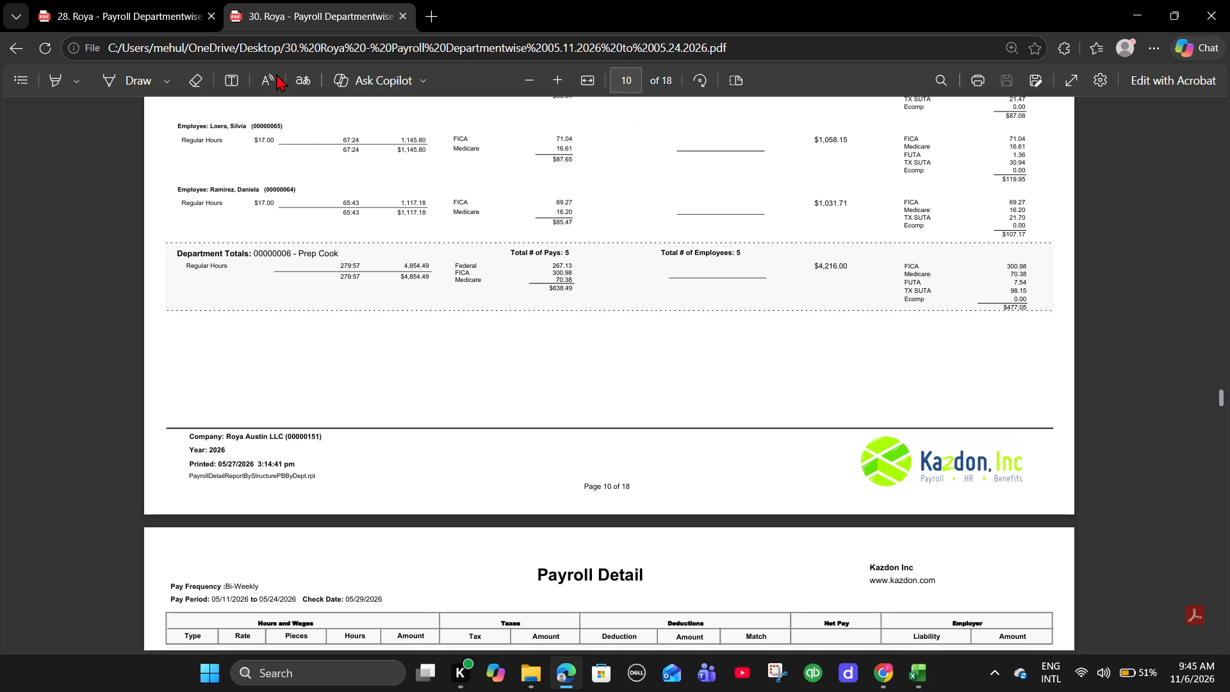
key("alt+Tab")
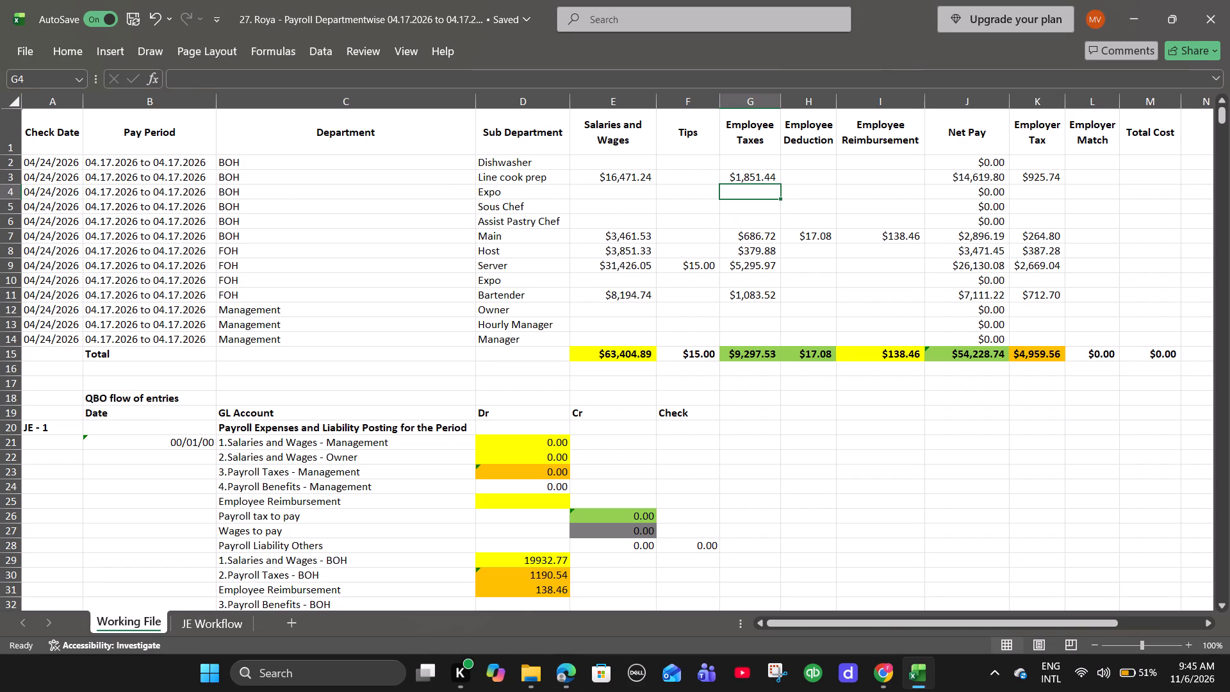
left_click(1042, 180)
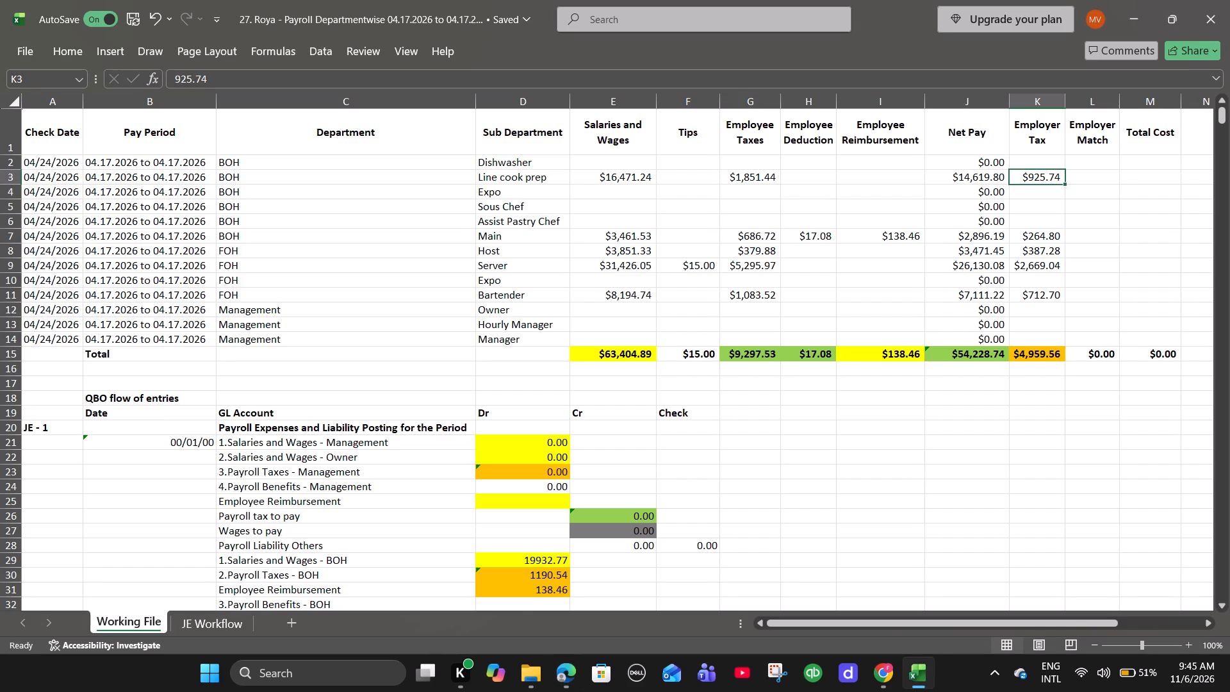
key("alt+Tab")
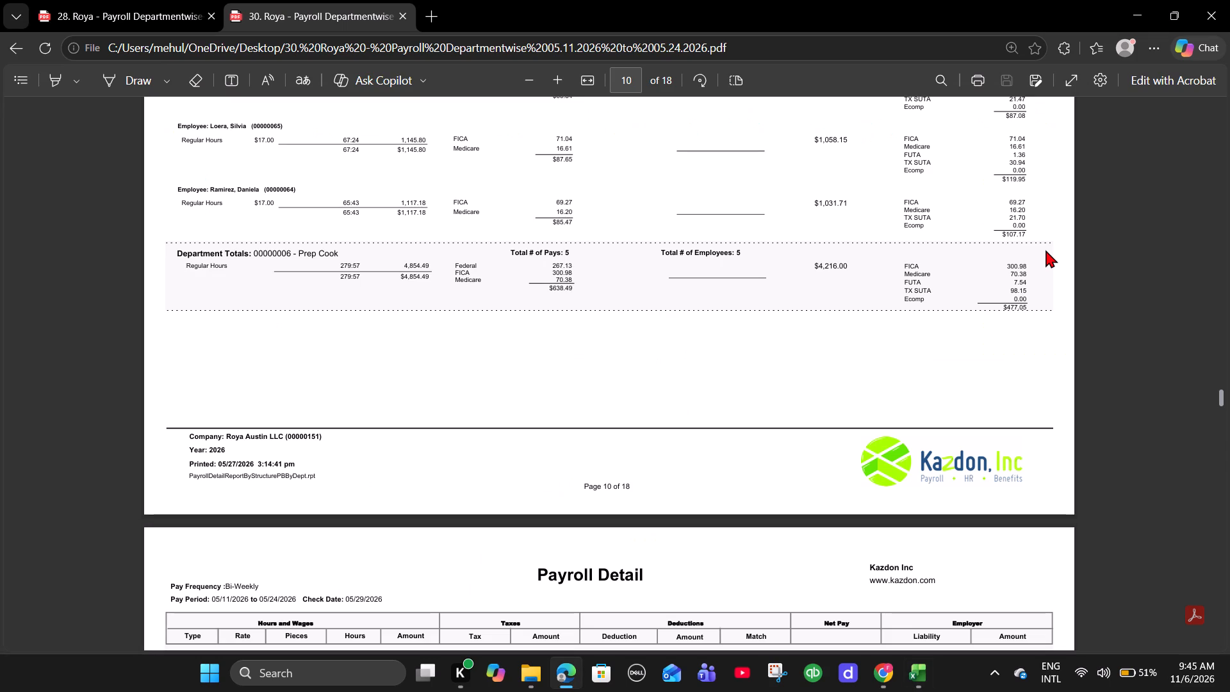
key("alt+Tab")
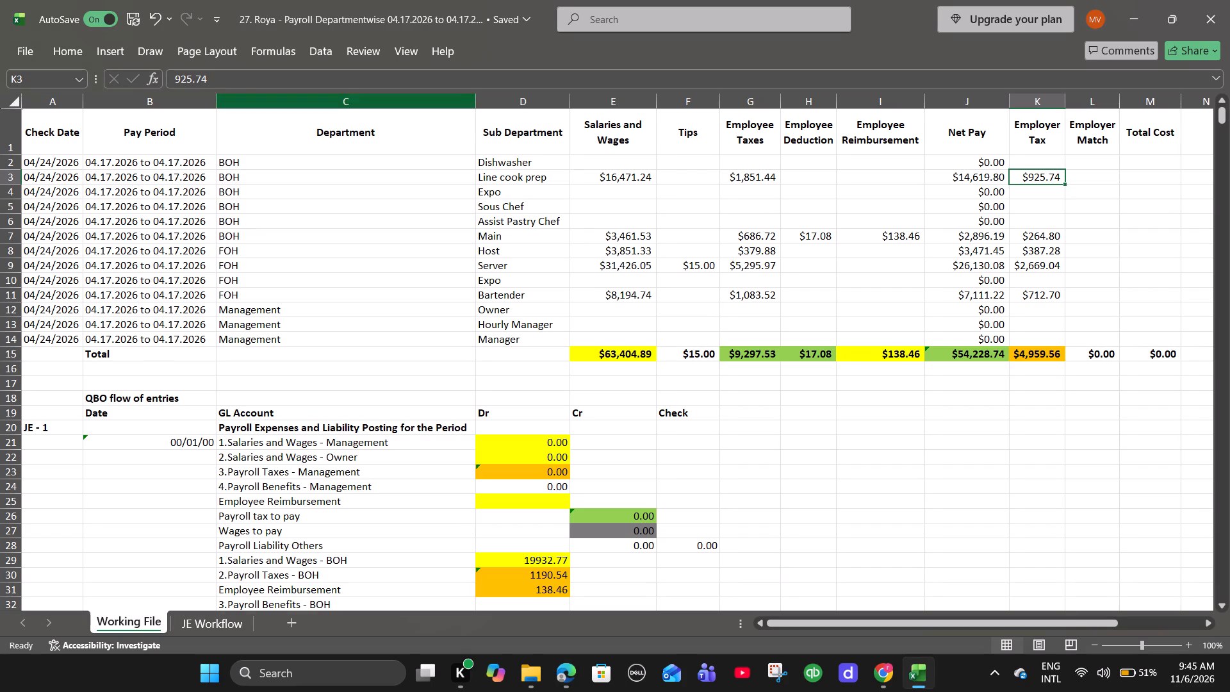
left_click(174, 85)
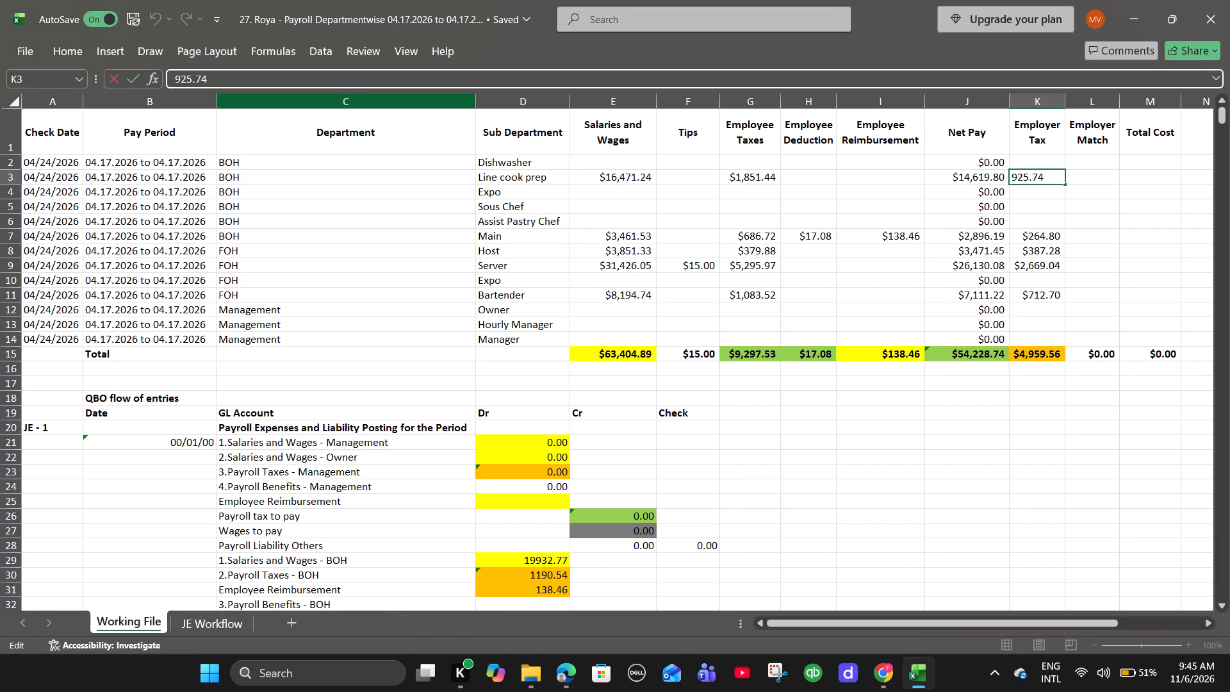
key("equal")
key("Right")
key("Right")
key("Right")
key("Right")
key("Right")
key("Right")
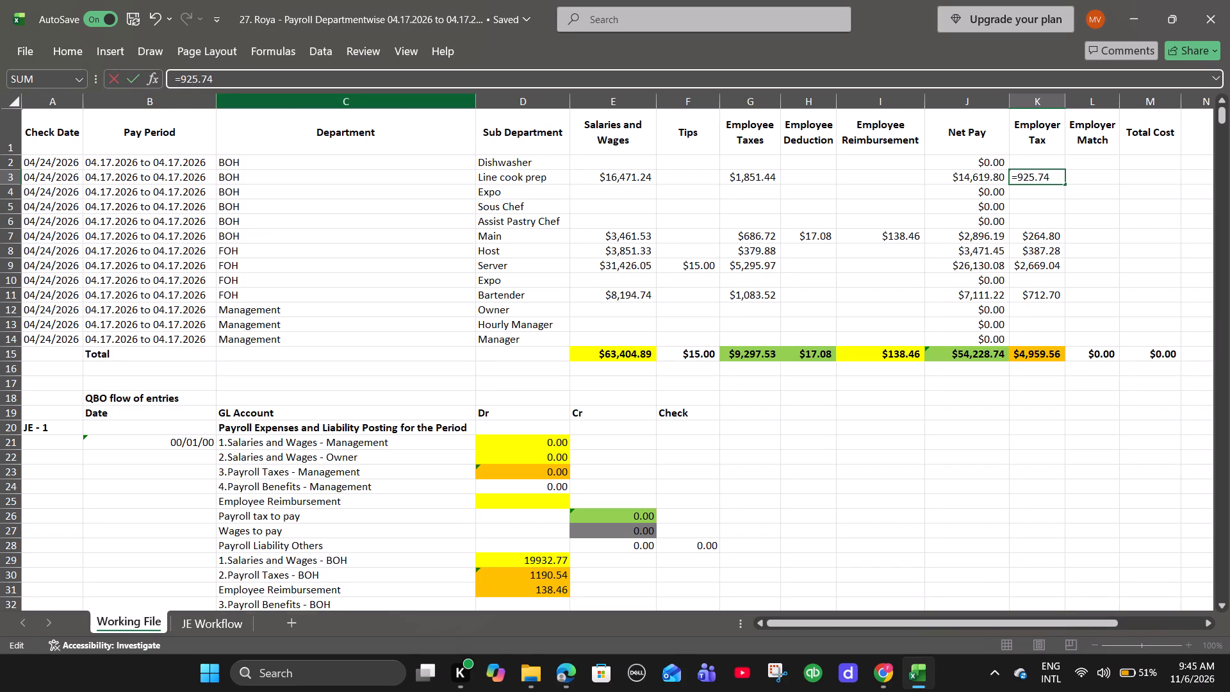
key("shift+plus")
key("alt+Tab")
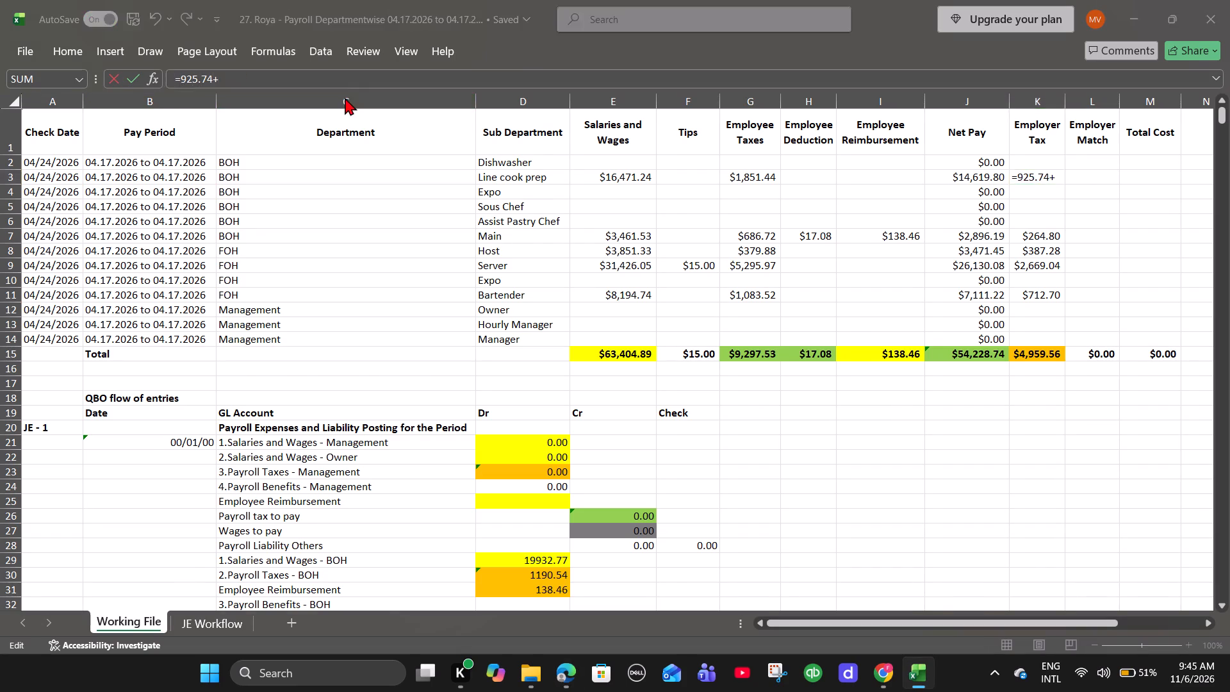
key("alt+Tab")
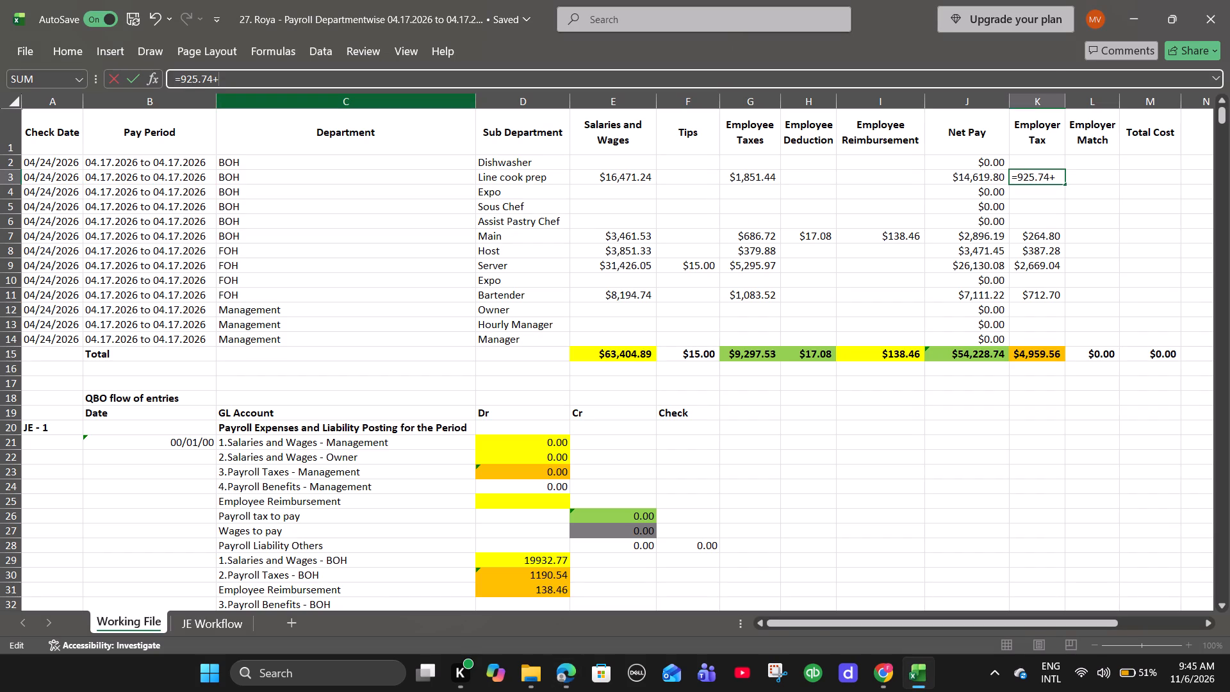
type("477.05")
key("Return")
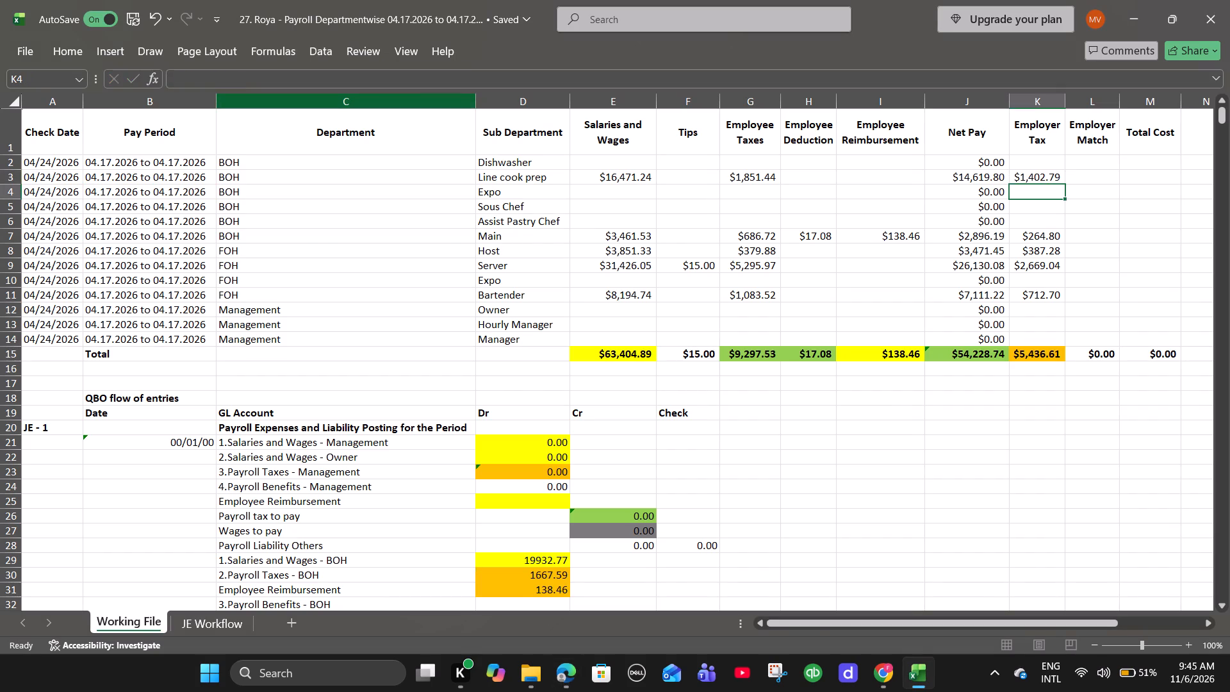
Find the Expo department totals in the payroll PDF and enter 4983.24 as Salaries and Wages for the FOH Expo row in Excel.
key("alt+Tab")
scroll(768, 259, "down", 1)
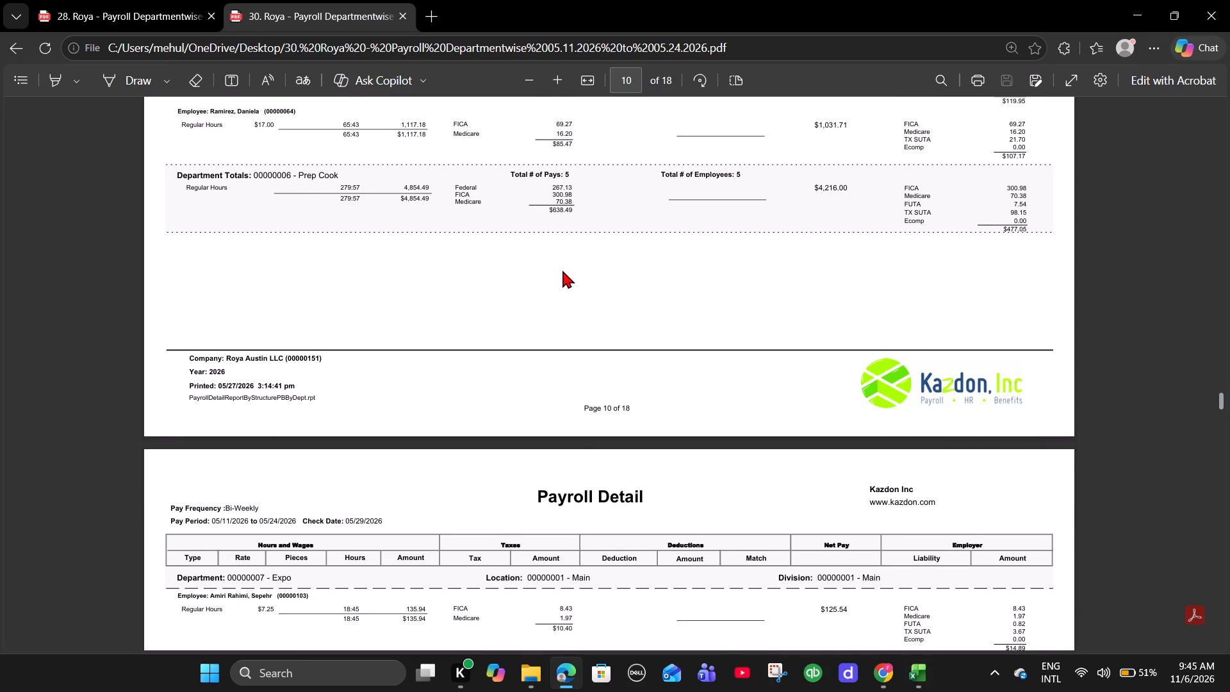
scroll(562, 270, "down", 2)
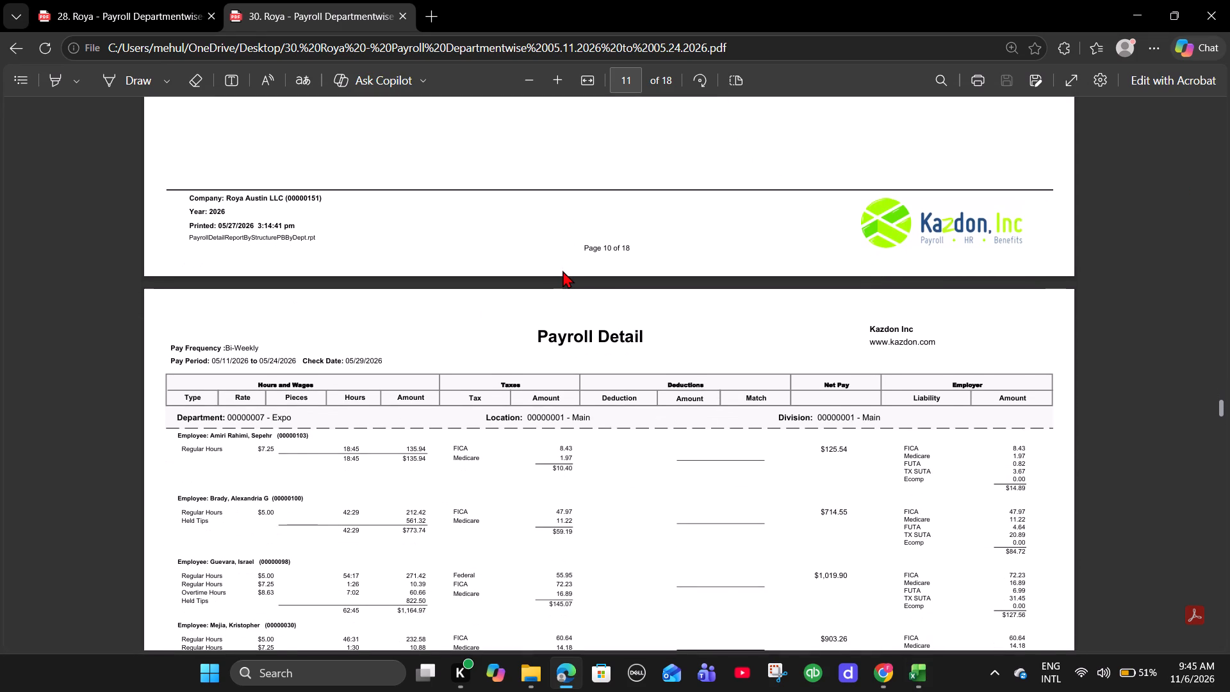
scroll(562, 270, "down", 1)
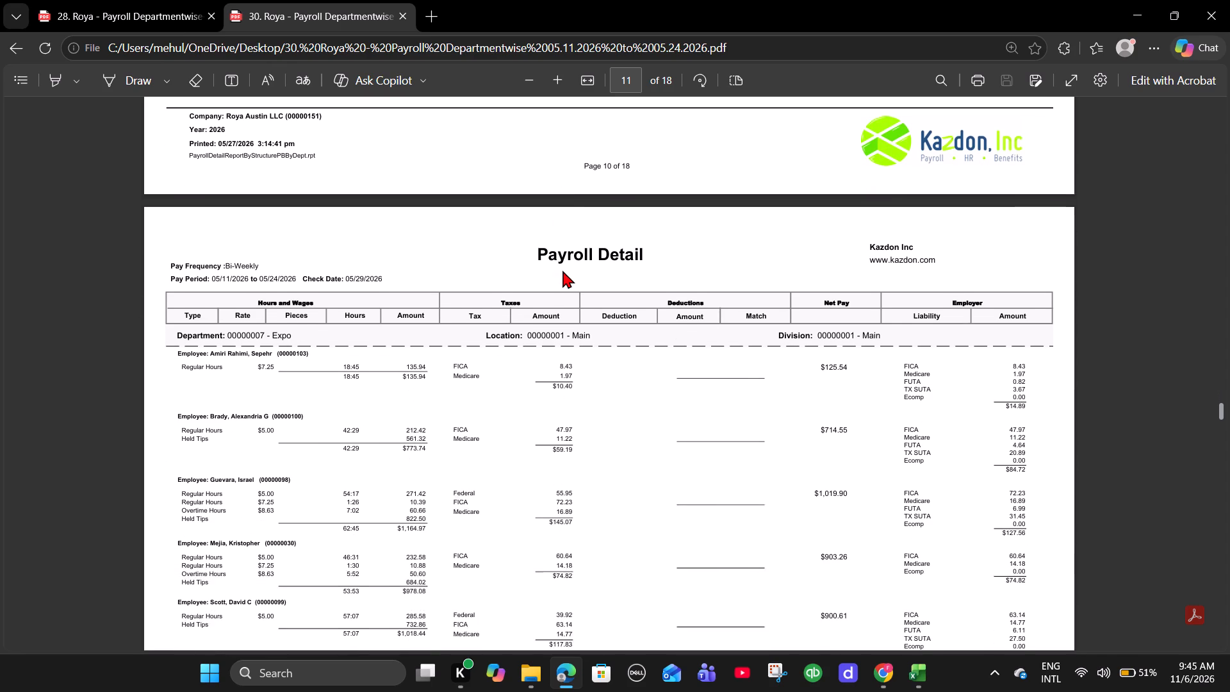
scroll(562, 270, "down", 8)
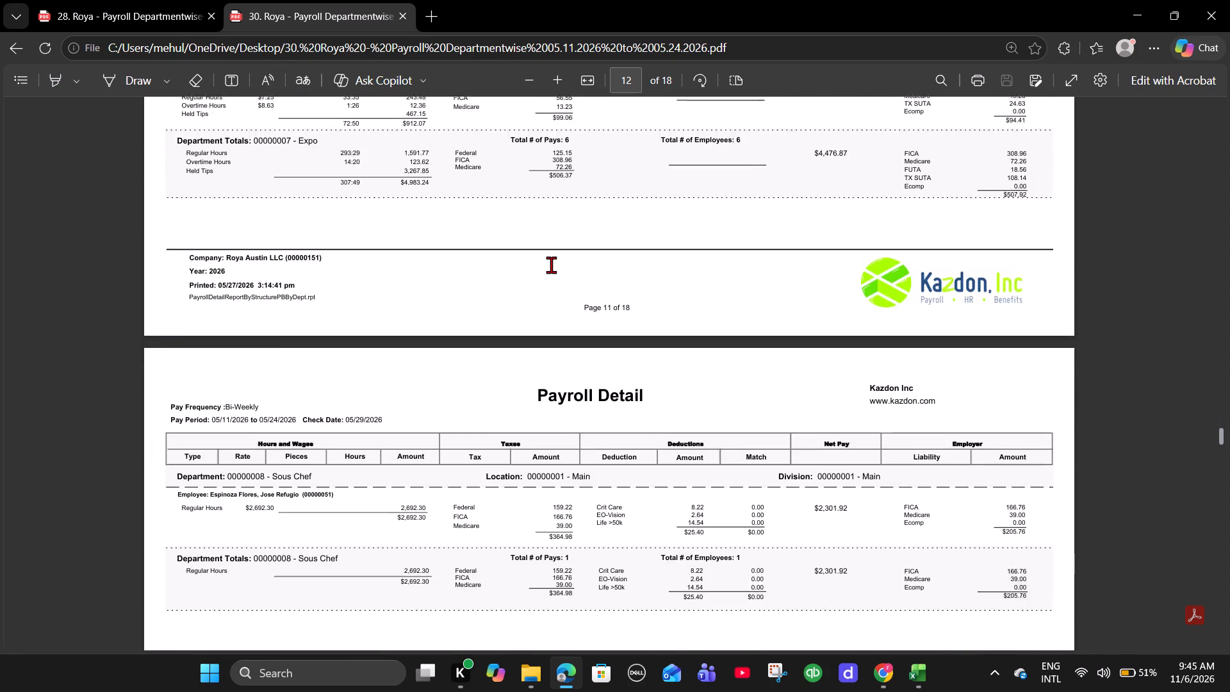
scroll(551, 265, "up", 1)
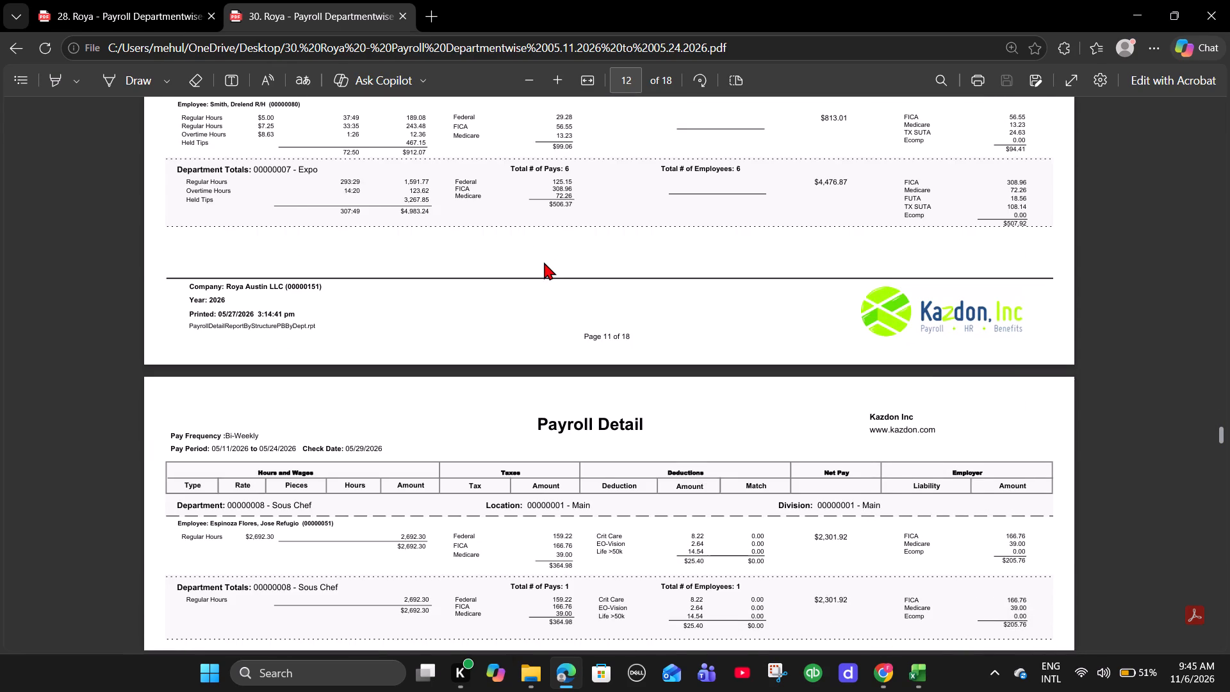
key("alt+Tab")
left_click(566, 278)
left_click(578, 278)
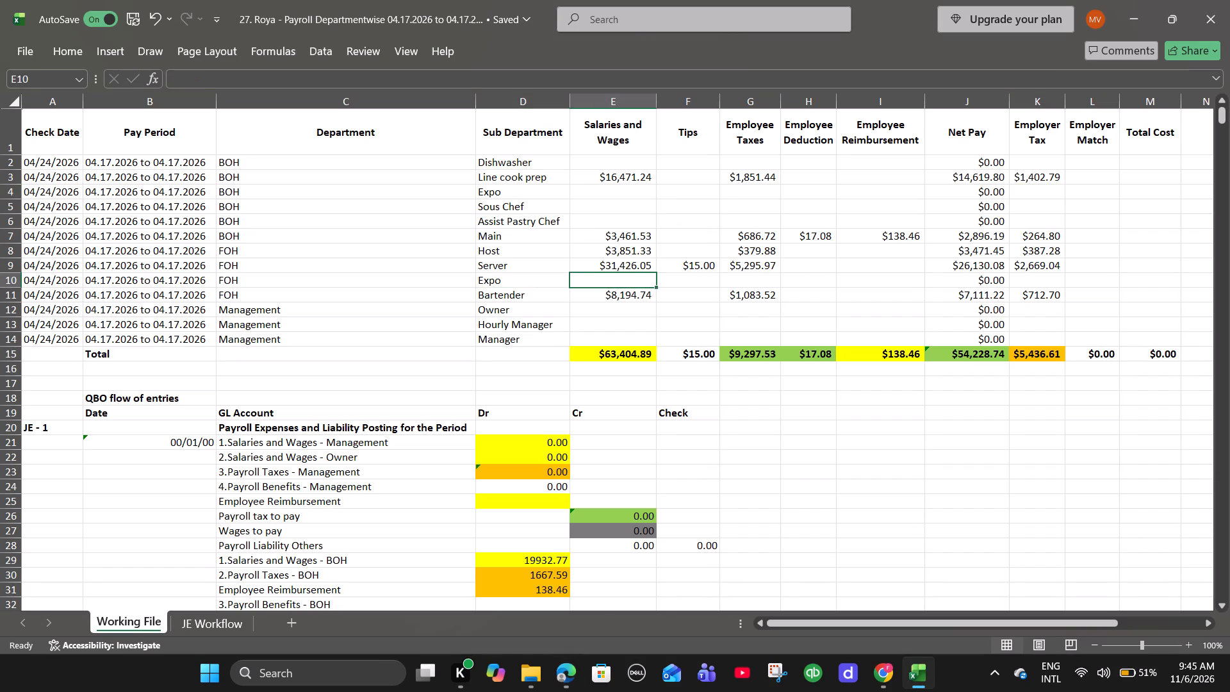
key("alt+Tab")
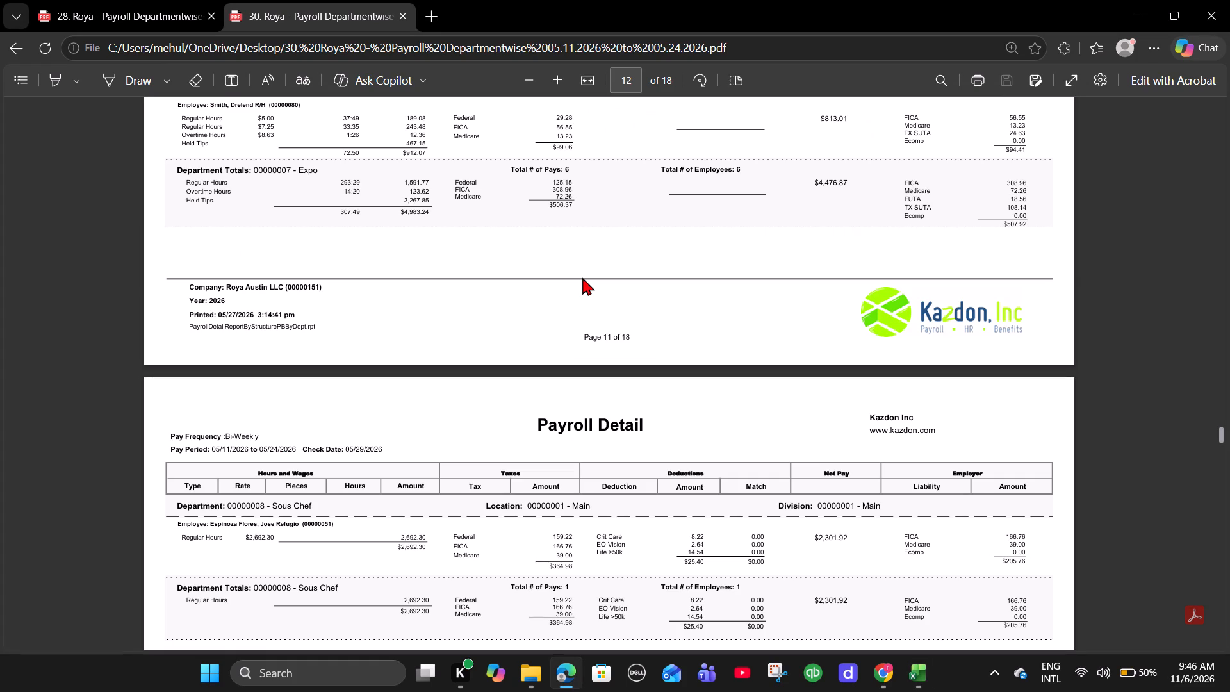
key("alt+Tab")
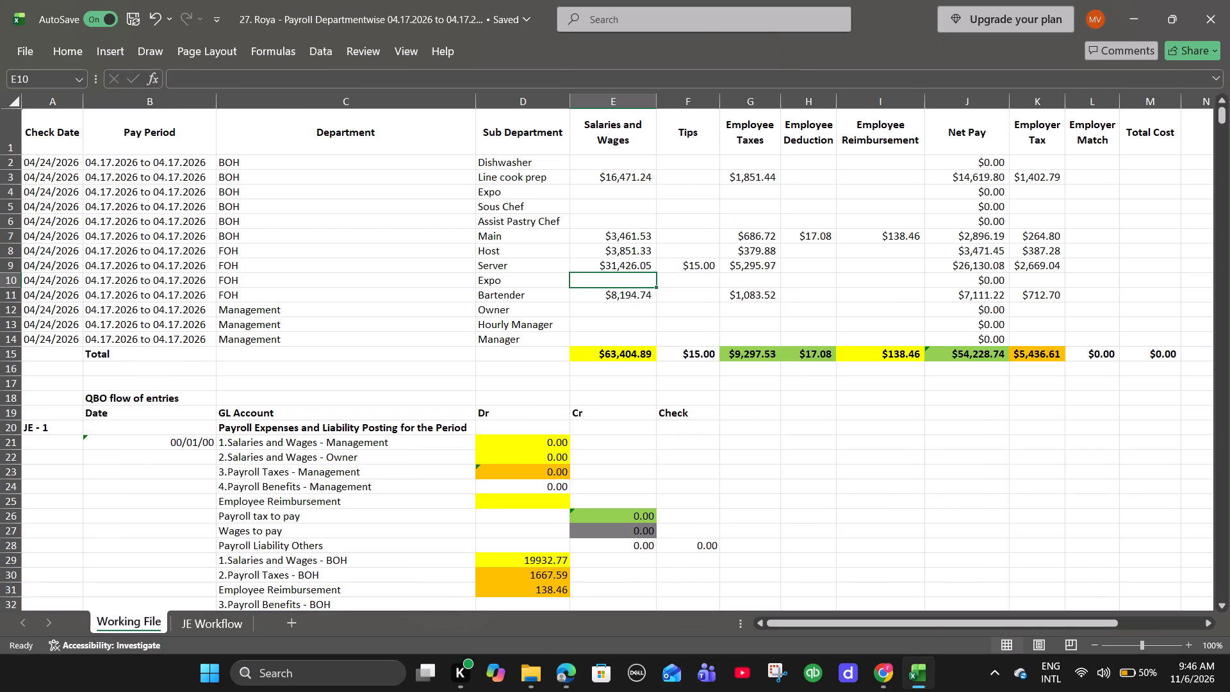
key("alt+Tab")
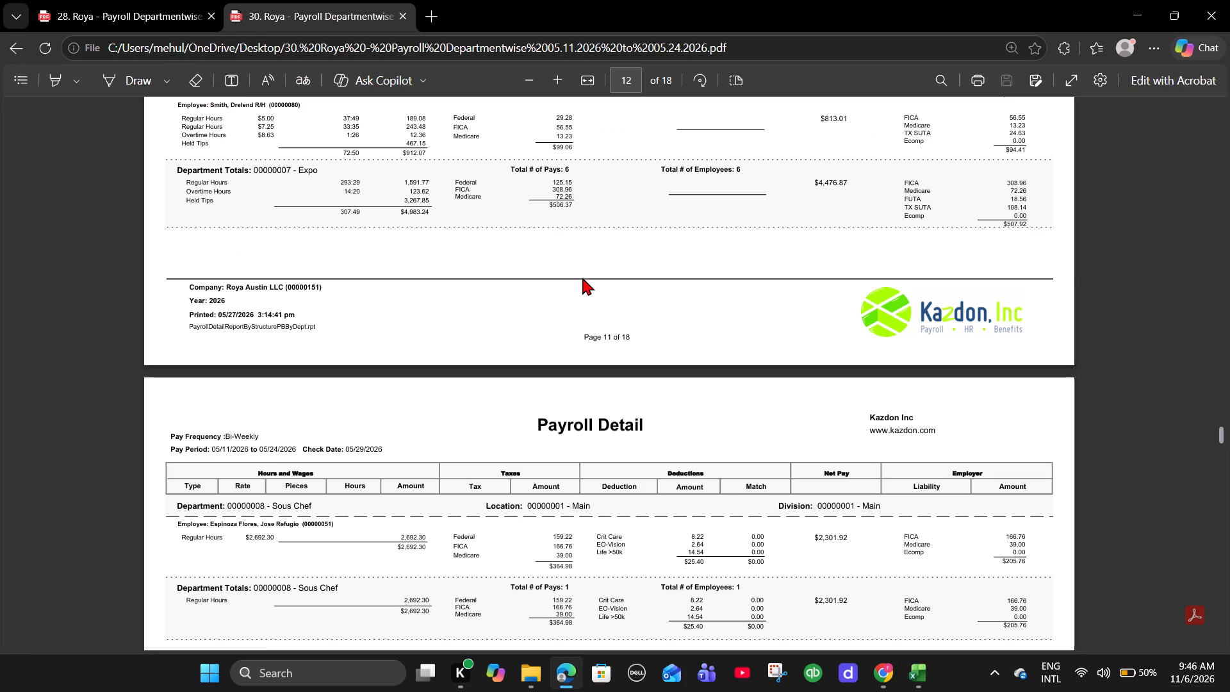
key("alt+Tab")
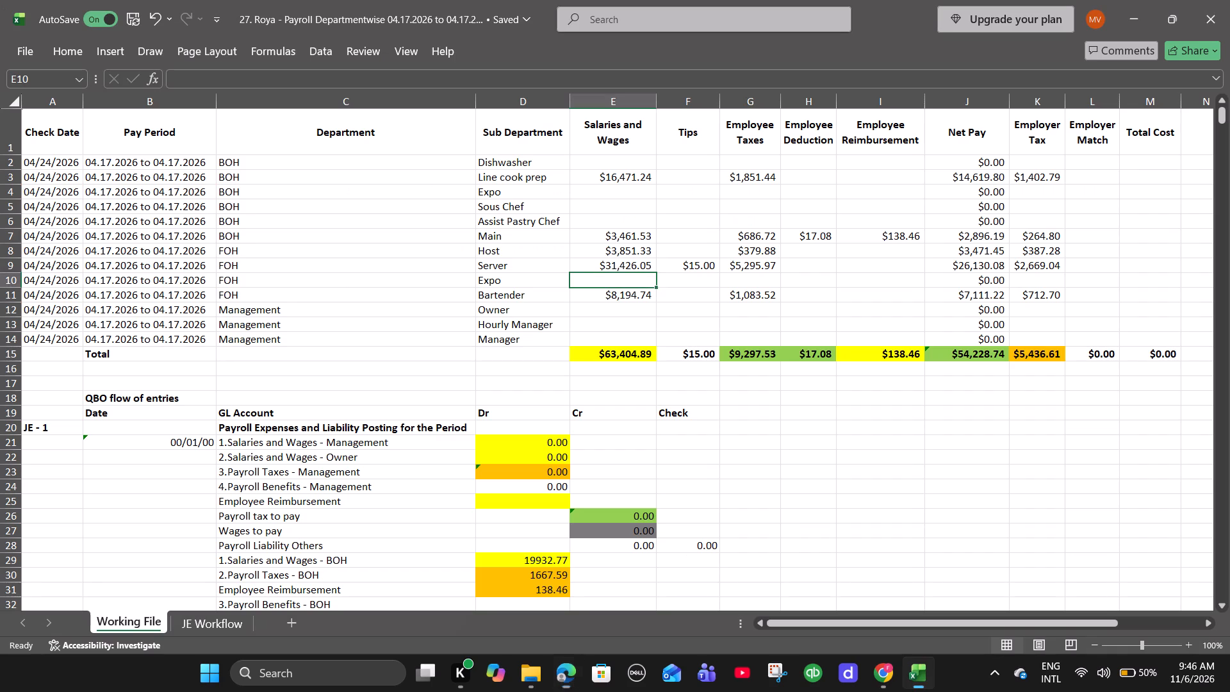
type("4983.")
key("alt+Tab")
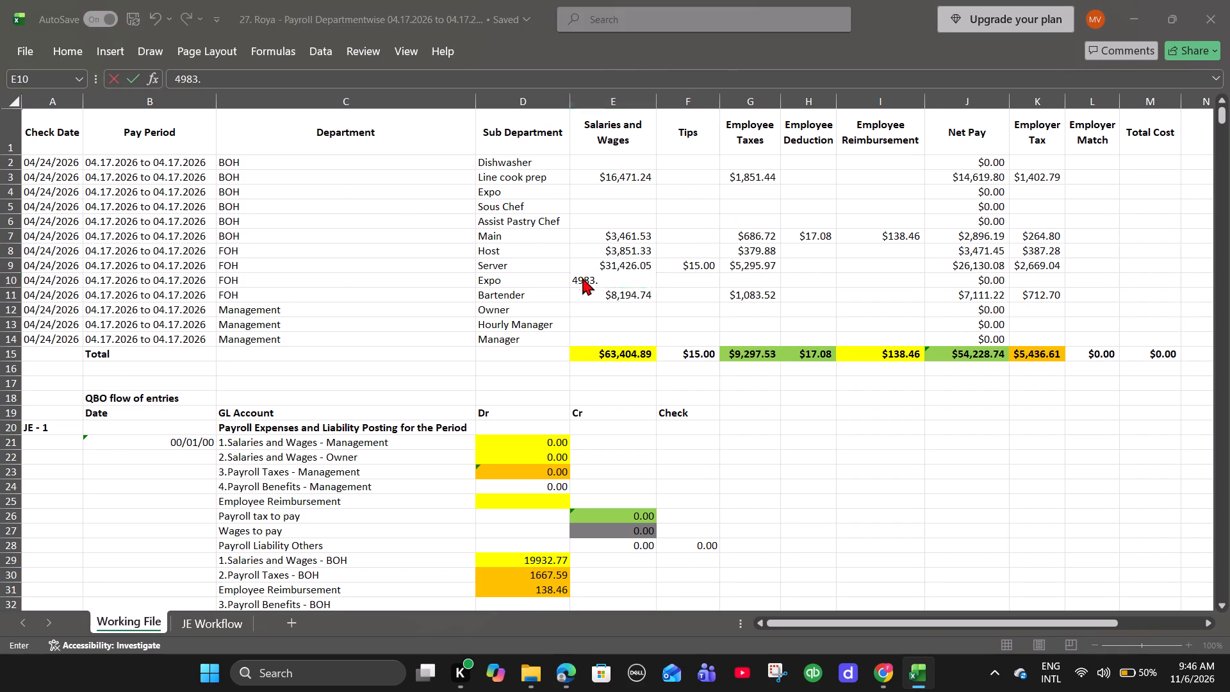
key("alt+Tab")
type("24")
key("Right")
Enter 506.37 as Employee Taxes for the FOH Expo row, taken from the Expo department totals in the payroll PDF.
key("alt+Tab")
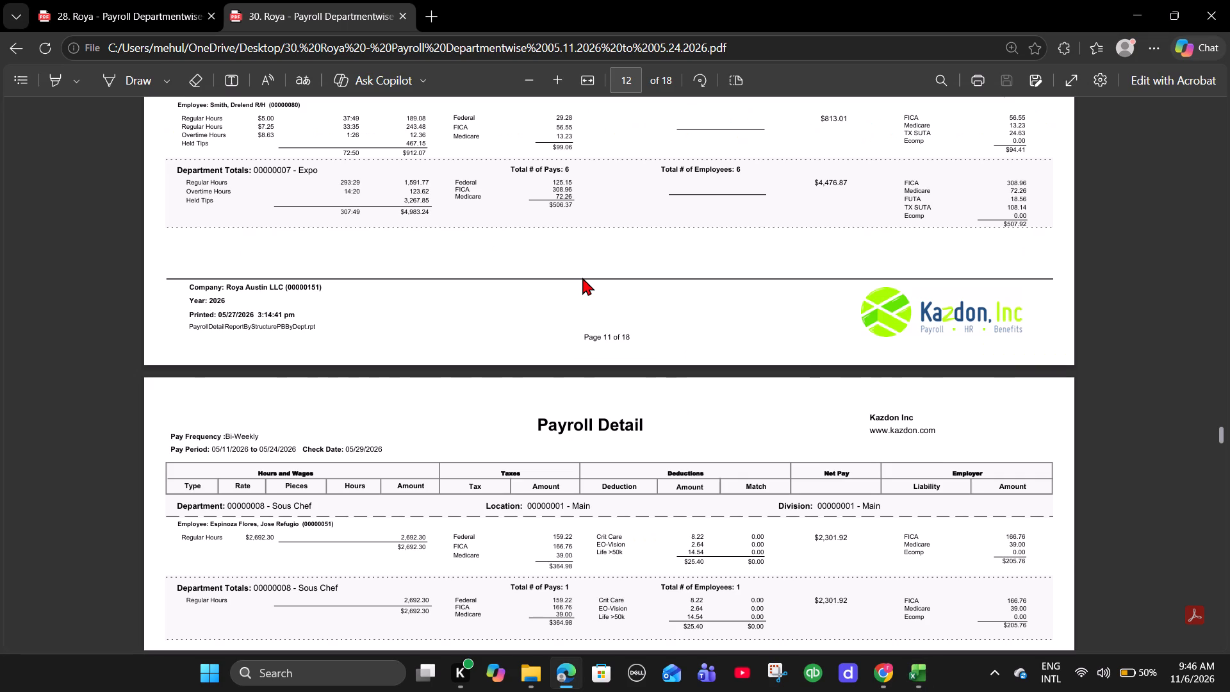
key("alt+Tab")
key("Right")
type("506.")
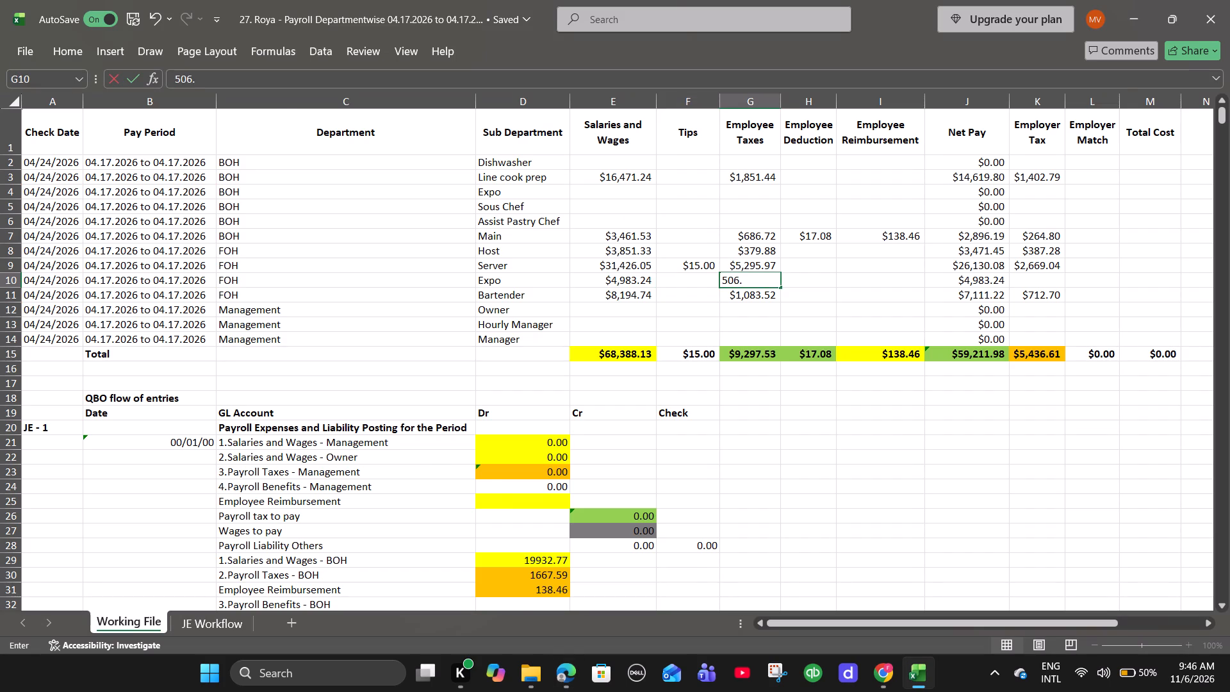
key("alt+Tab")
key("alt+Tab")
type("37")
key("Right")
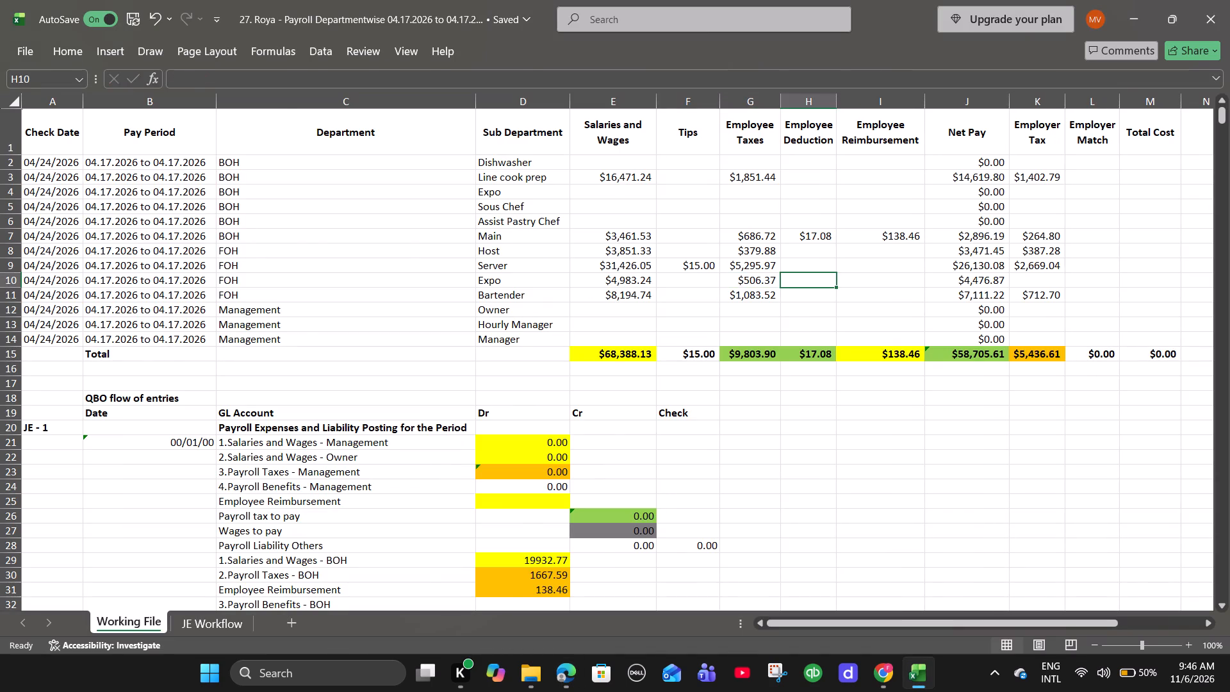
Enter 507.92 as Employer Tax for the FOH Expo row, using the Expo employer liability total in the payroll PDF.
key("alt+Tab")
key("alt+Tab")
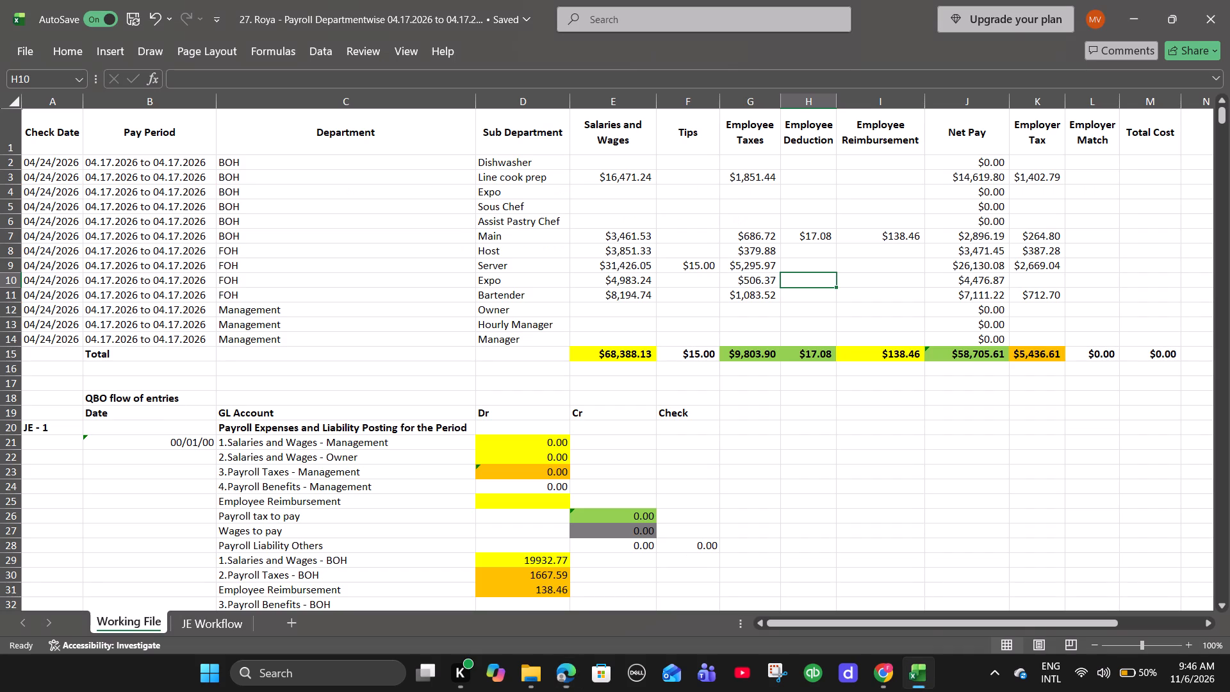
key("Right")
key("Right")
key("Right")
key("alt+Tab")
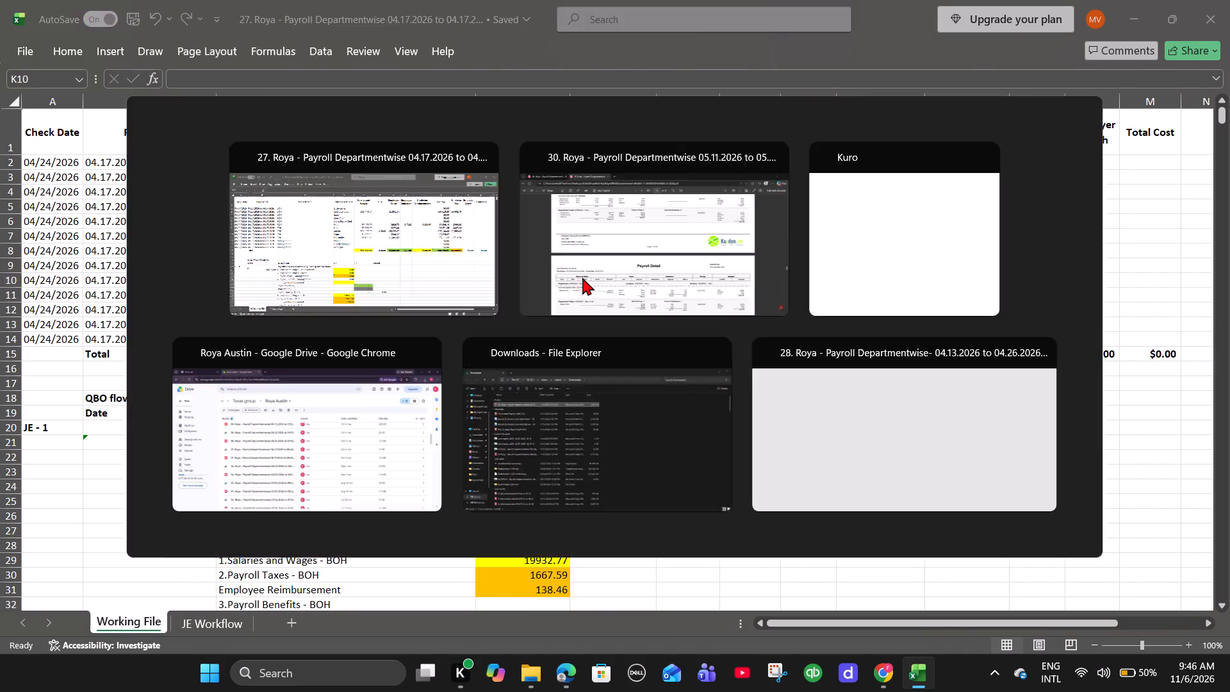
key("alt+Tab")
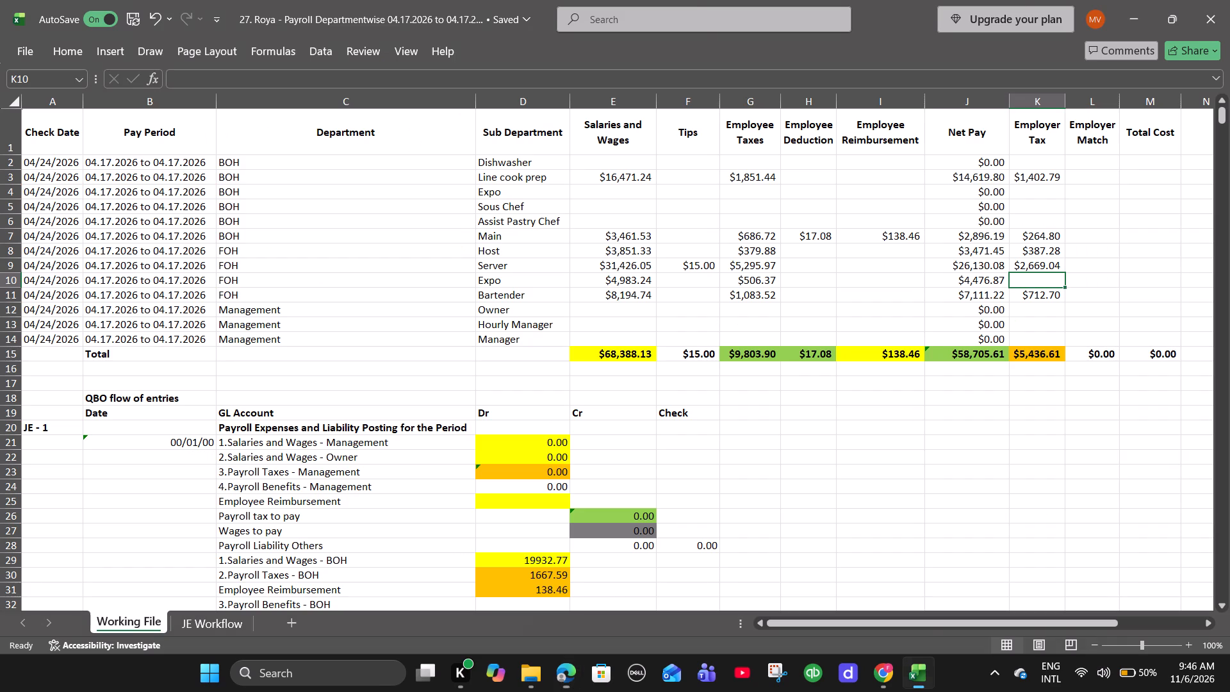
type("507.92")
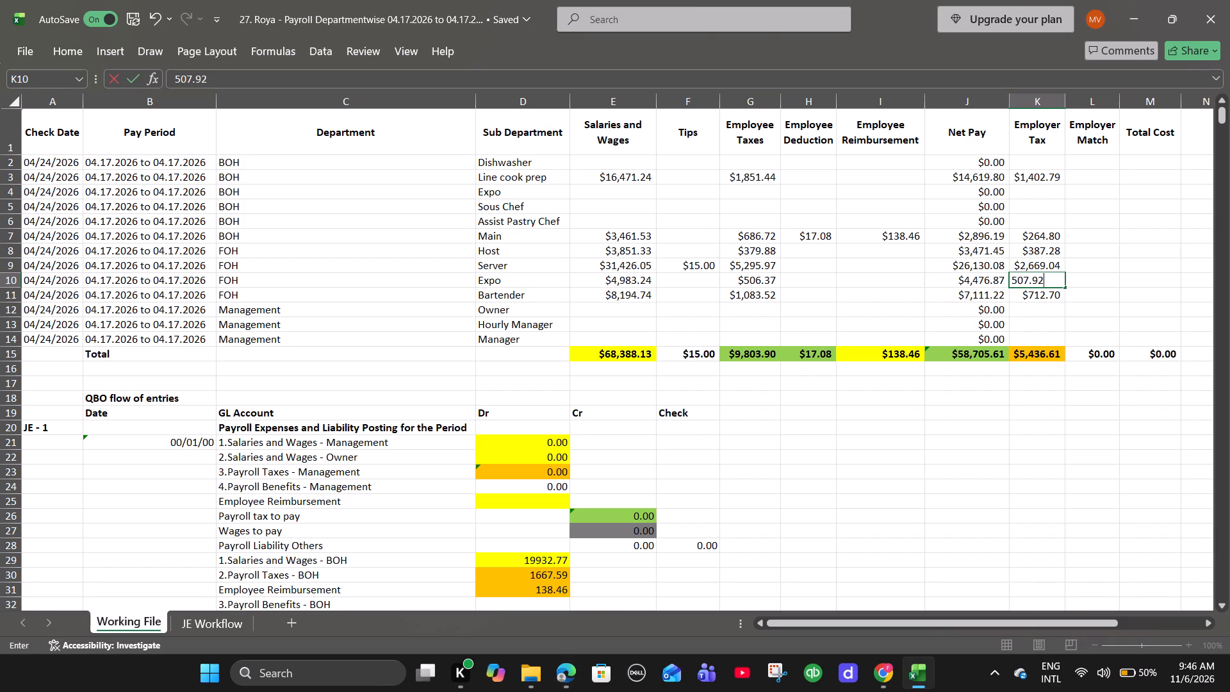
key("Right")
Find the Sous Chef department totals in the payroll PDF and enter 2692.30 as Salaries and Wages for the BOH Sous Chef row in Excel.
key("alt+Tab")
scroll(587, 263, "down", 3)
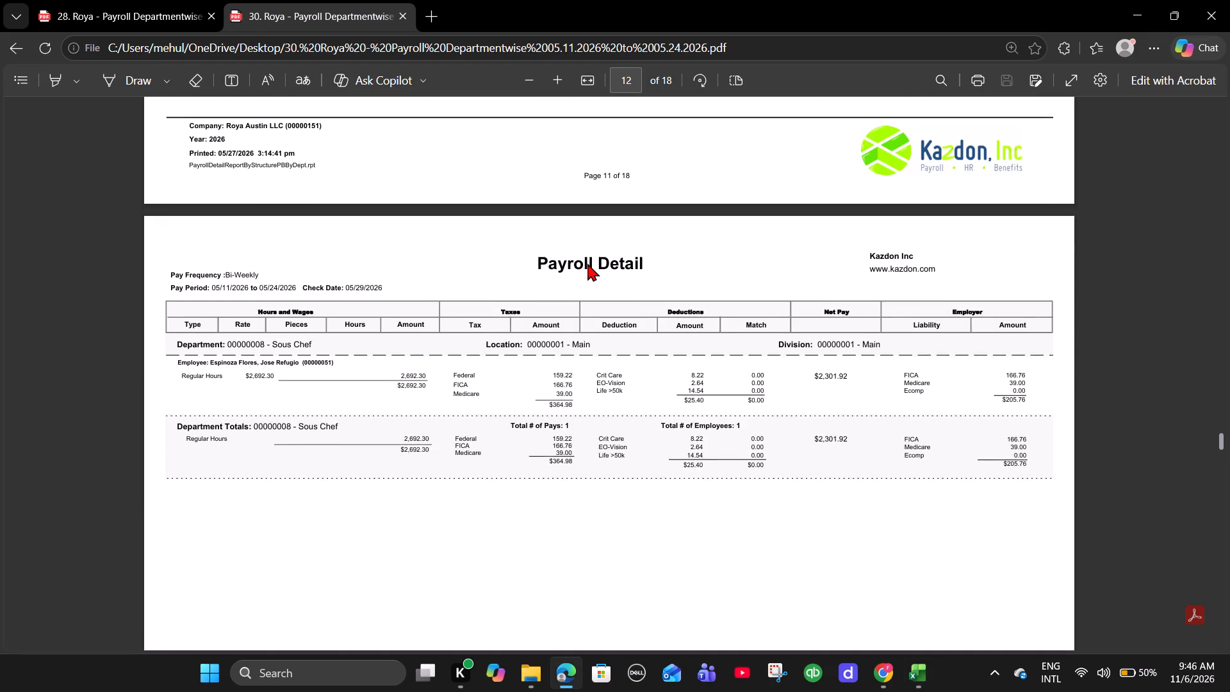
scroll(587, 263, "down", 2)
scroll(587, 263, "up", 1)
key("alt+Tab")
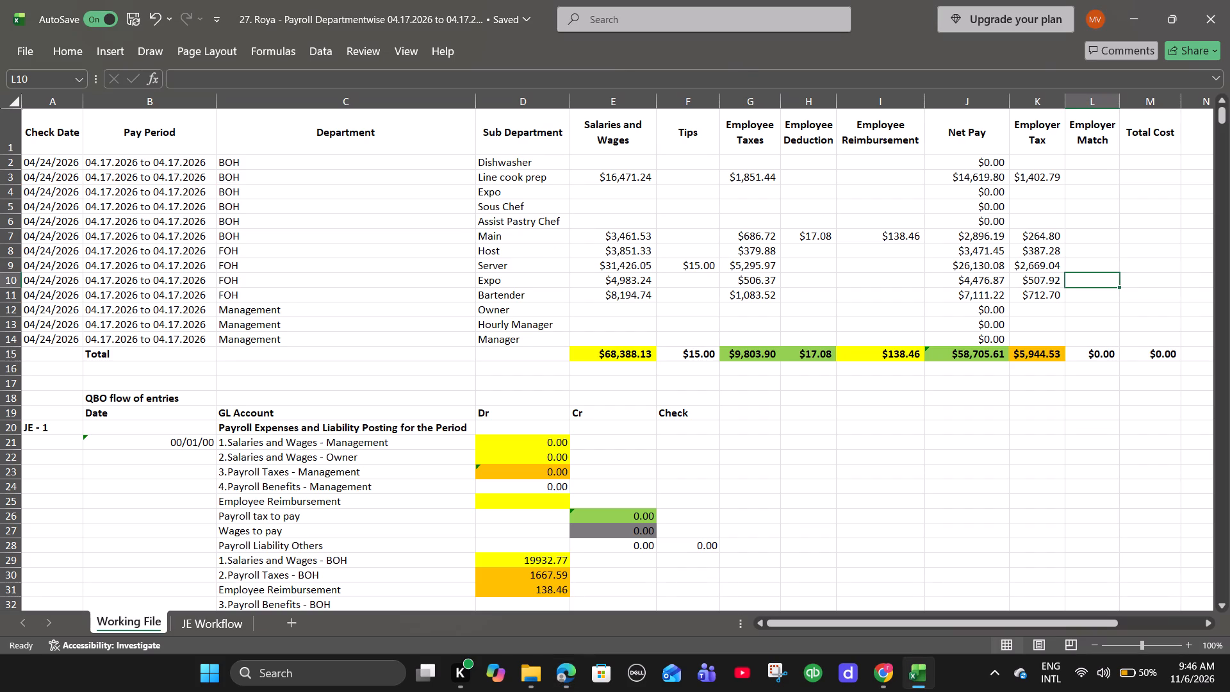
left_click(582, 209)
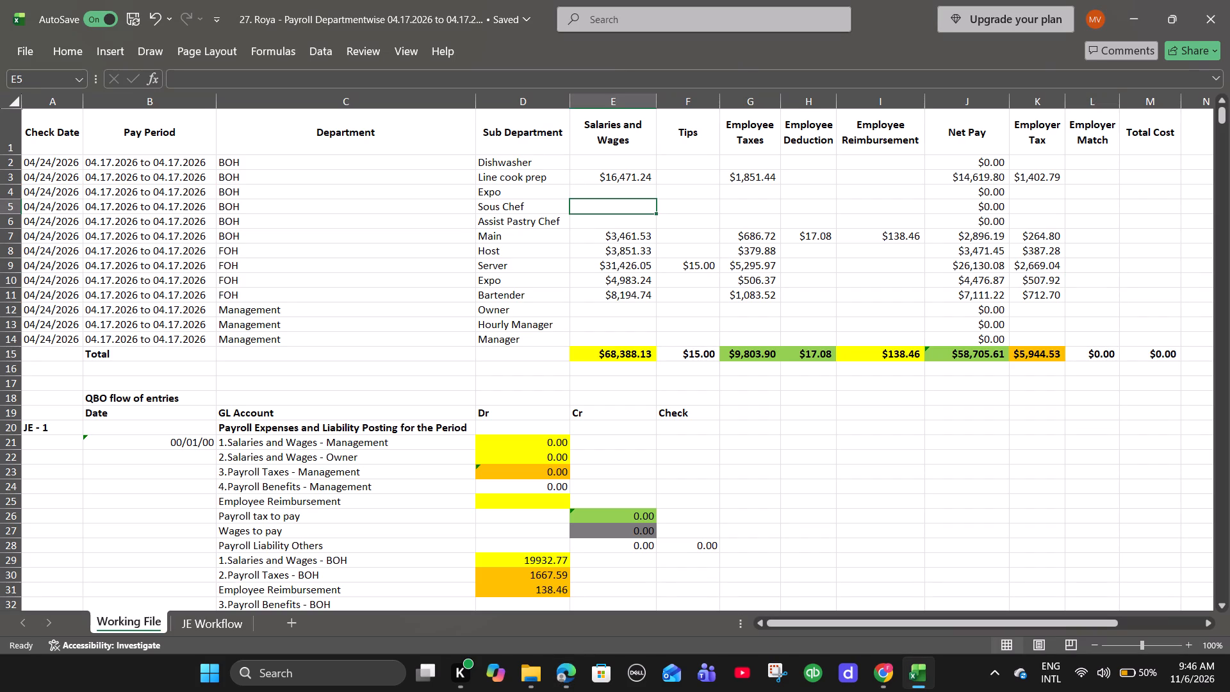
key("alt+Tab")
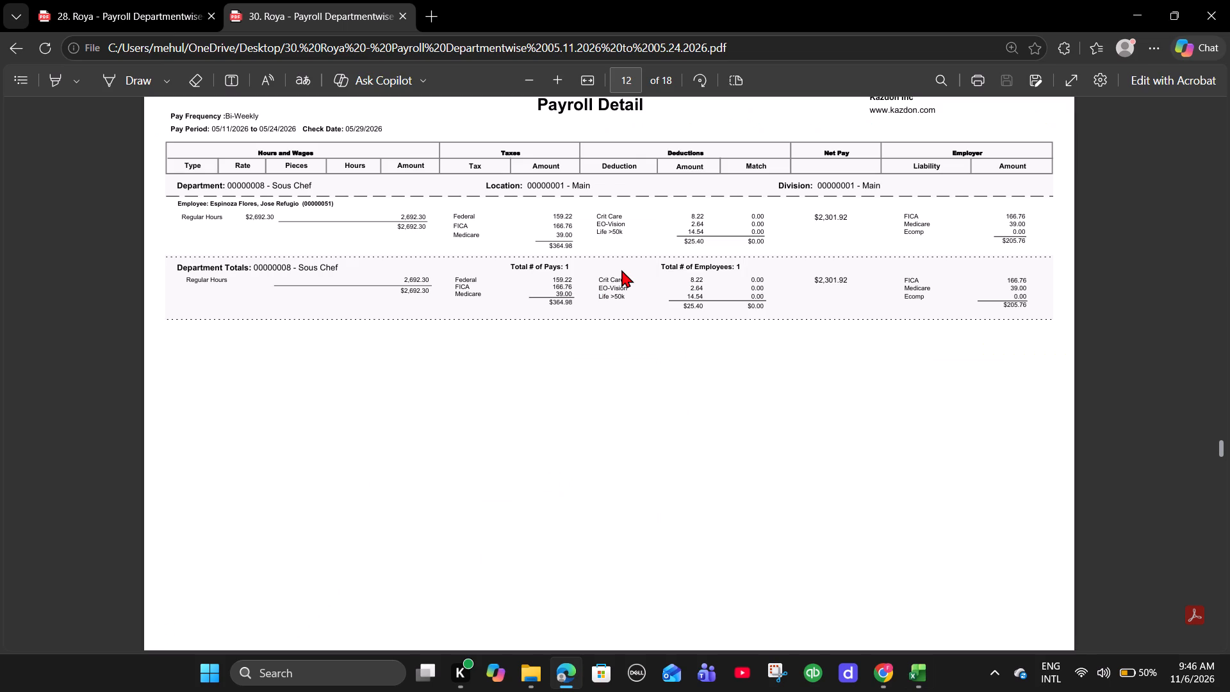
key("alt+Tab")
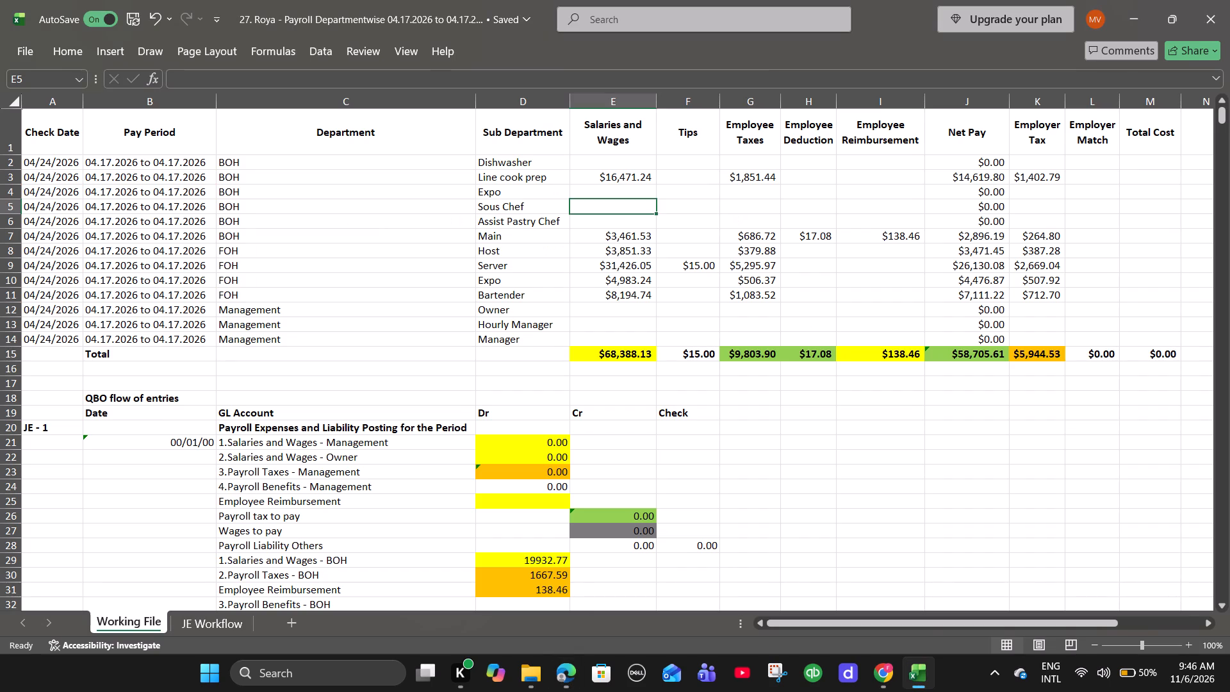
key("alt+Tab")
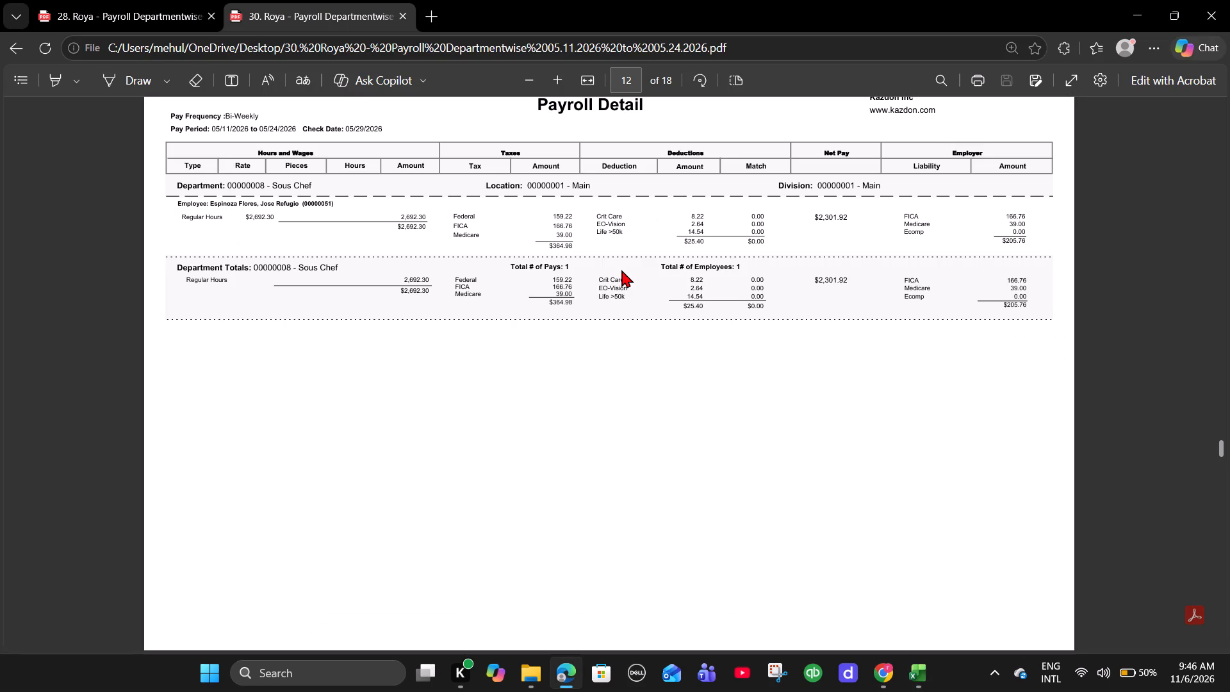
key("alt+Tab")
type("2692.30")
key("Right")
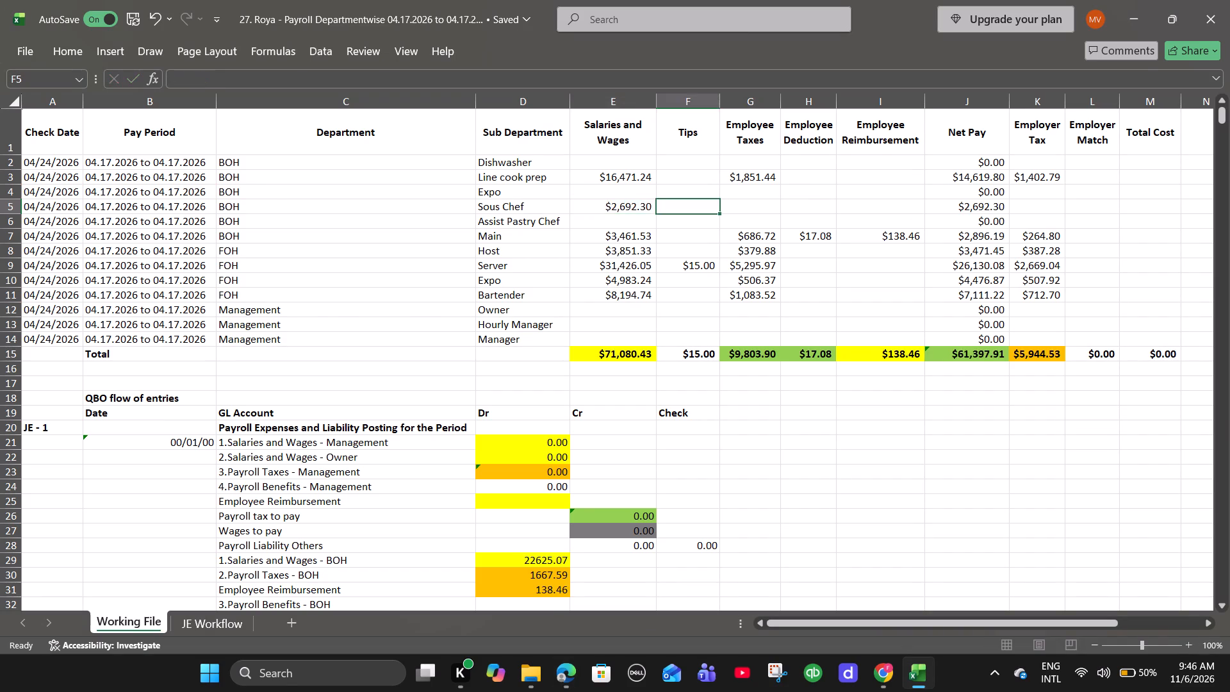
Enter 364.98 as Employee Taxes for the Sous Chef row, taken from the Sous Chef department taxes total in the PDF.
key("alt+Tab")
key("alt+Tab")
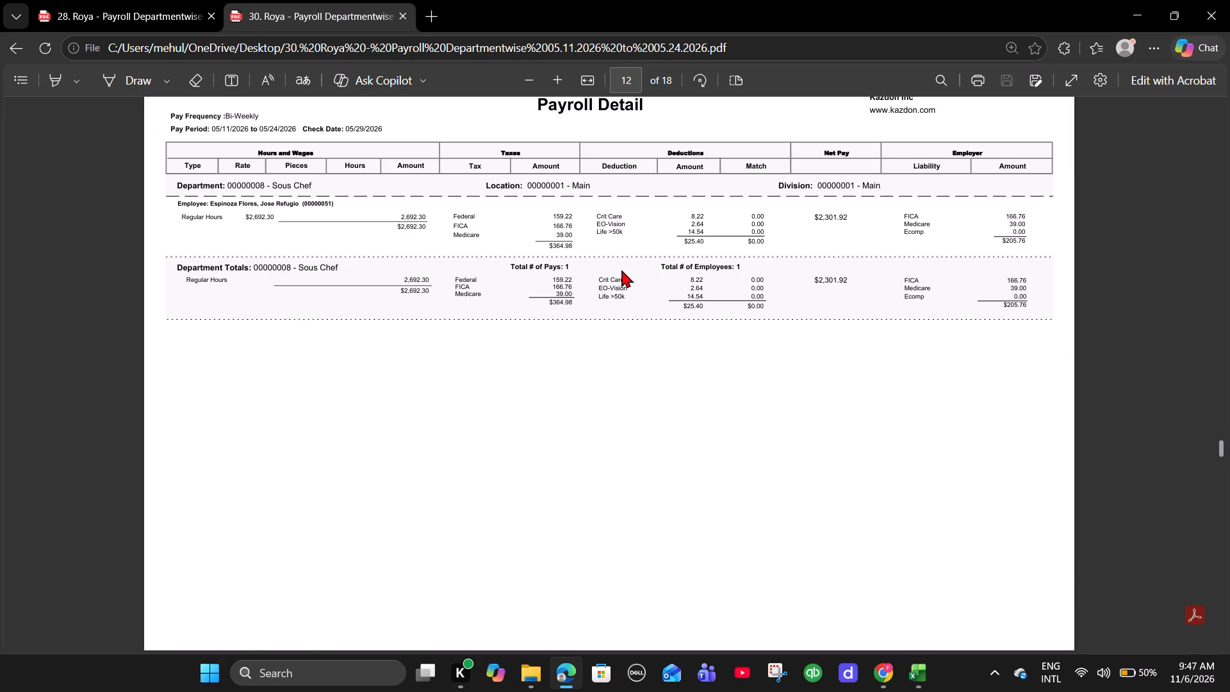
key("Right")
type("364.")
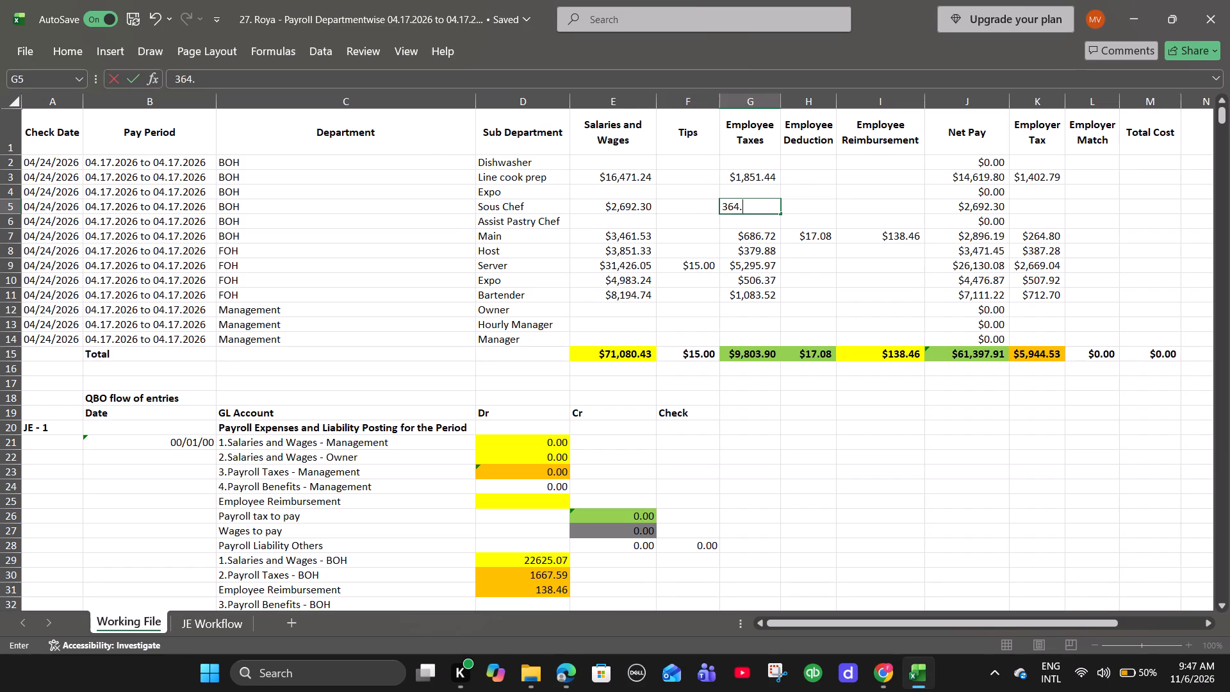
key("alt+Tab")
key("alt+Tab")
type("98")
key("Right")
Enter 25.40 as Employee Deduction for the Sous Chef row, taken from the department deductions total in the PDF.
key("alt+Tab")
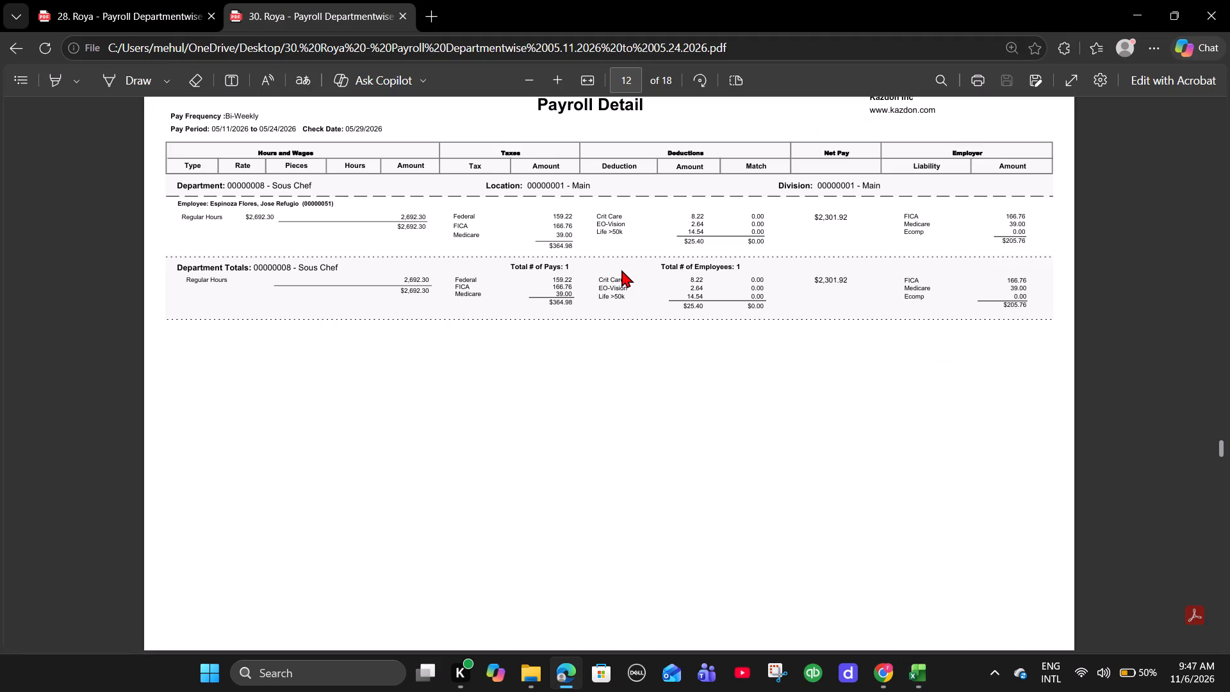
key("alt+Tab")
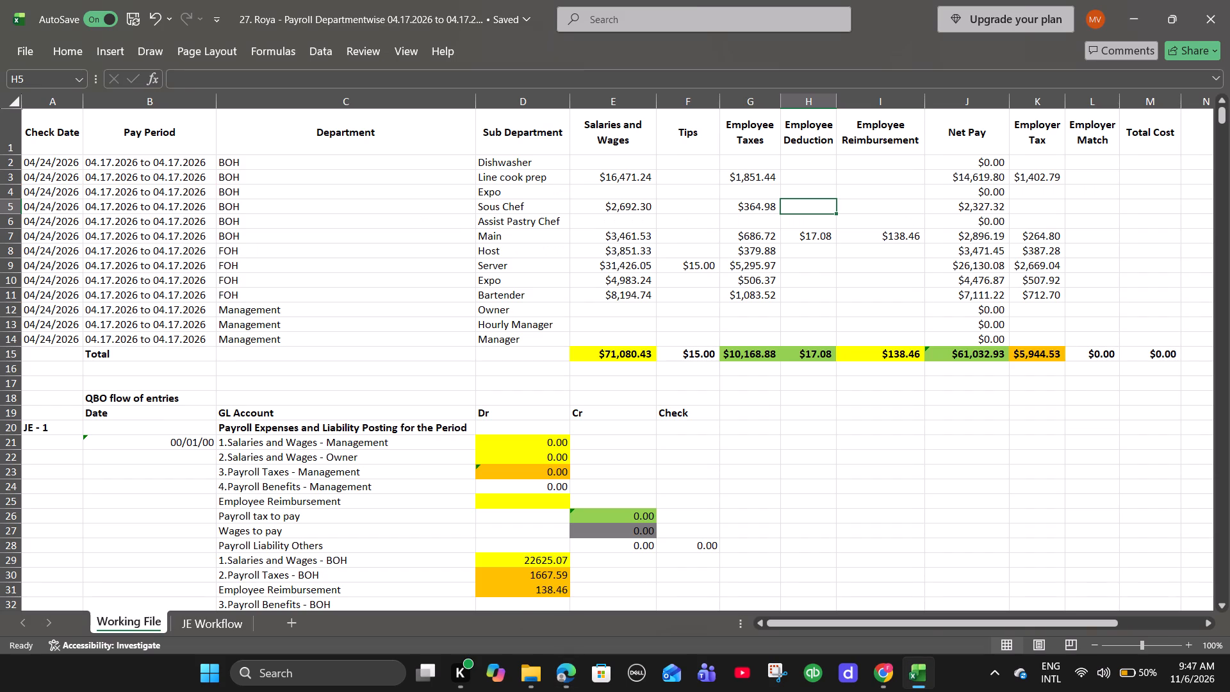
type("25.40")
key("Right")
Enter 205.76 as Employer Tax for the Sous Chef row, taken from the department employer liability total in the PDF.
key("alt+Tab")
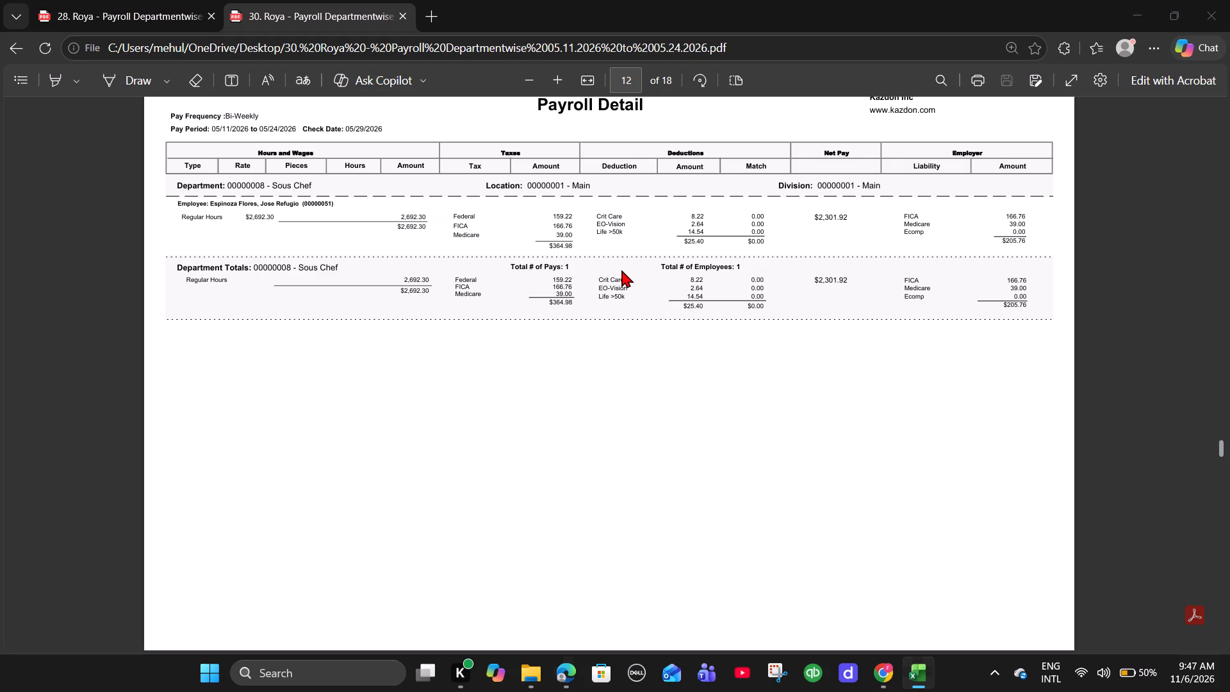
key("alt+Tab")
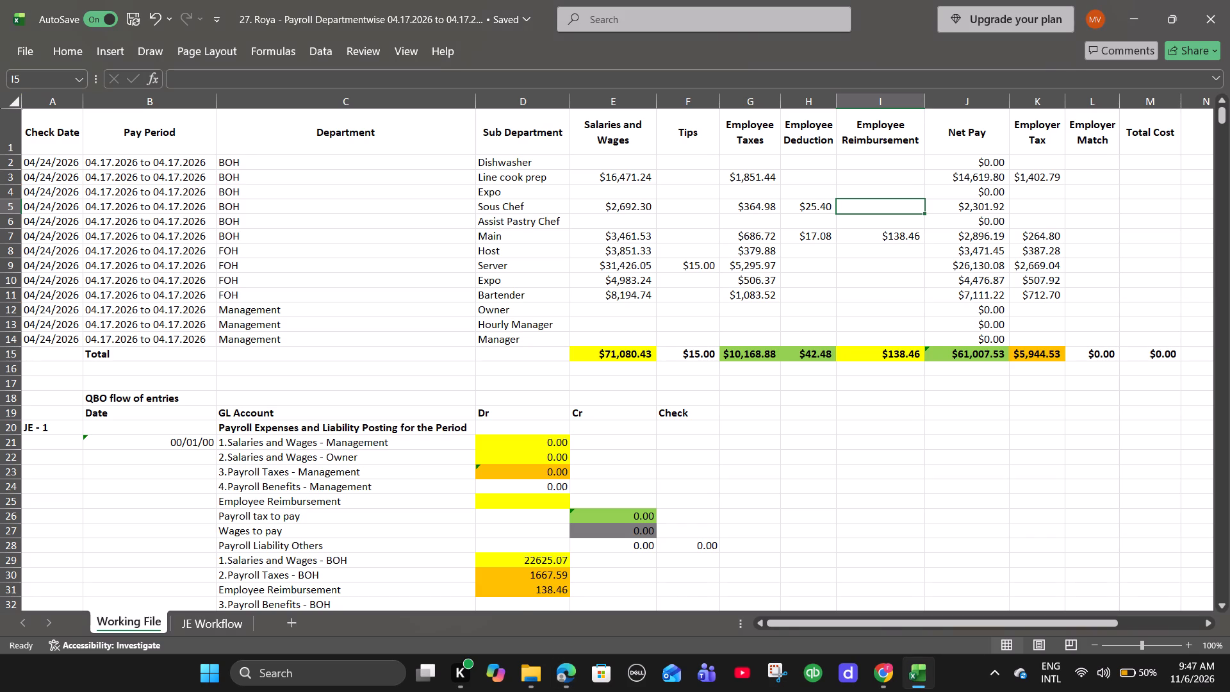
key("Right")
key("Right")
key("alt+Tab")
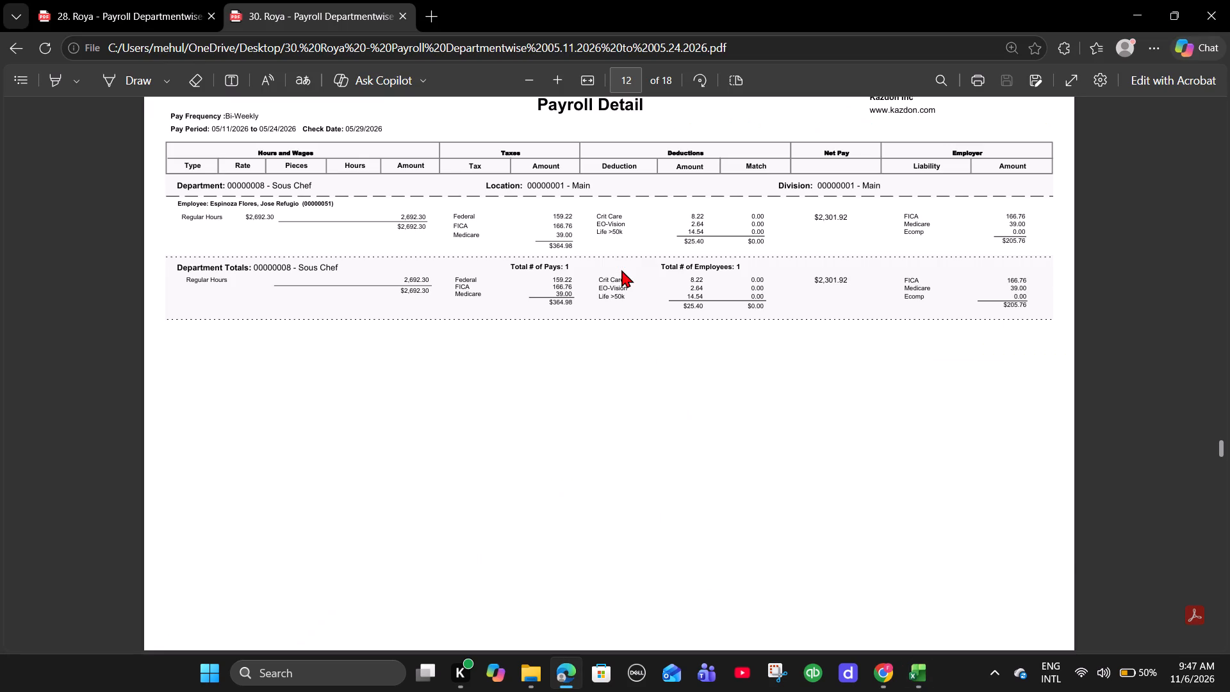
key("alt+Tab")
type("205.76")
key("Right")
Find the Dishwasher department totals in the payroll PDF and enter 3855.17 as Salaries and Wages for the BOH Dishwasher row in Excel.
key("alt+Tab")
scroll(621, 270, "down", 3)
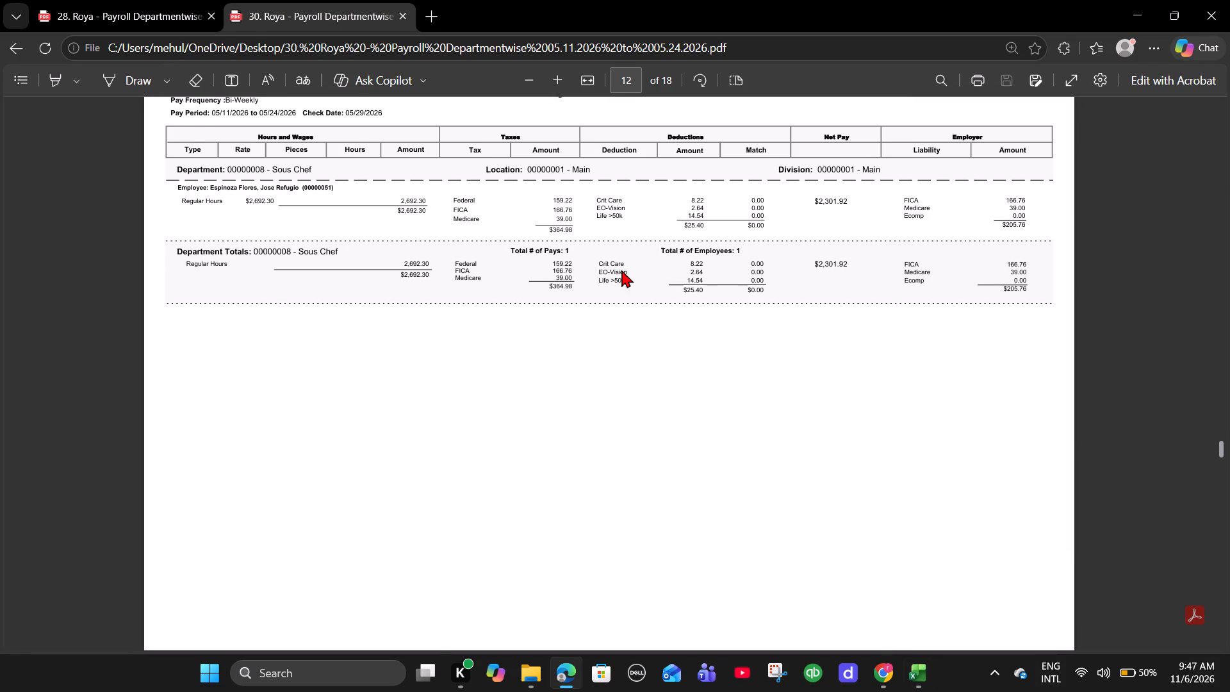
scroll(621, 270, "down", 7)
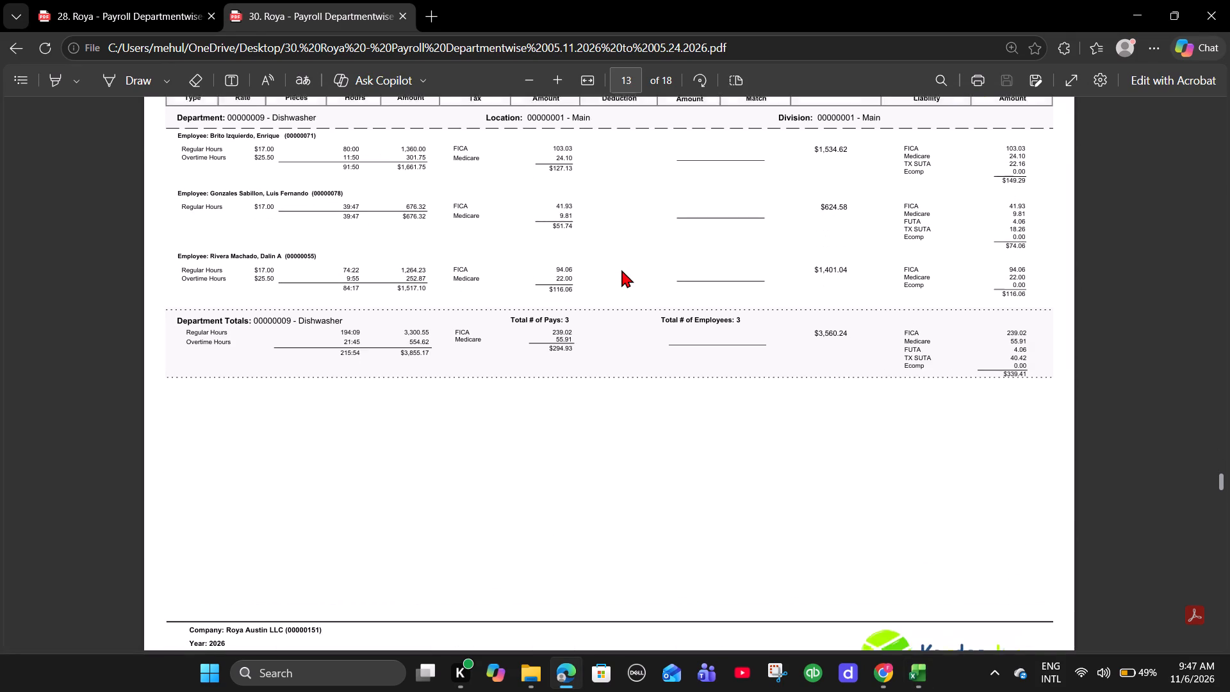
scroll(621, 270, "down", 2)
scroll(621, 270, "up", 1)
key("alt+Tab")
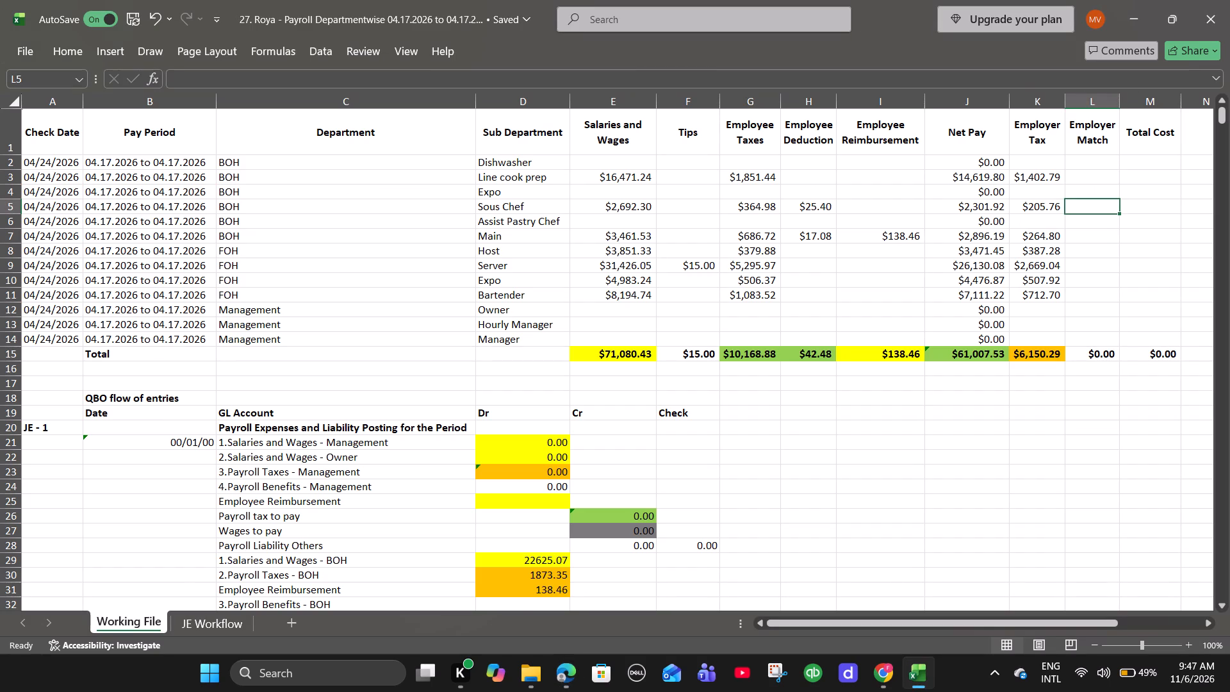
left_click(587, 161)
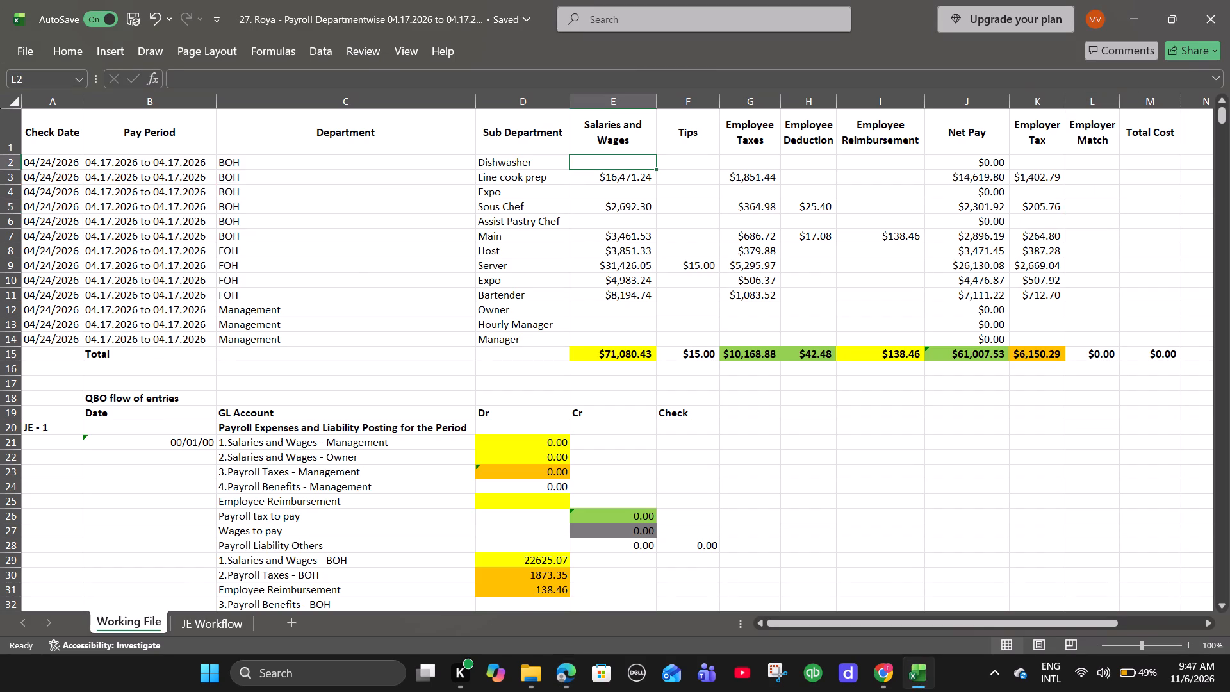
key("alt+Tab")
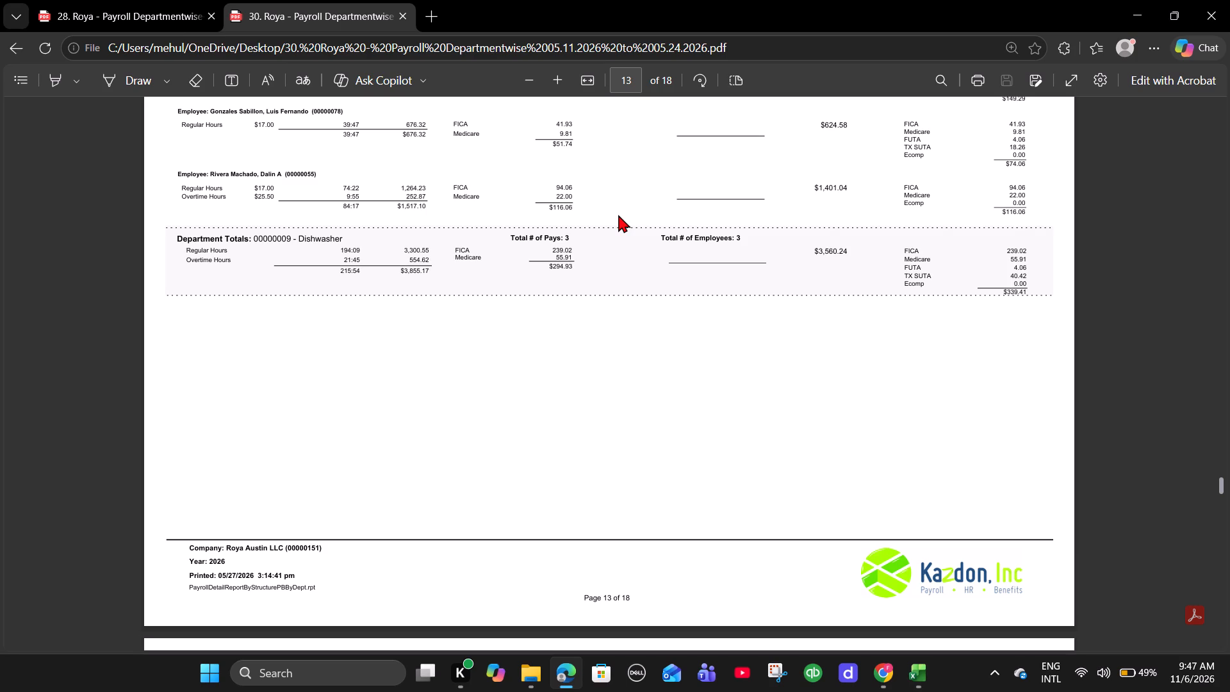
key("alt+Tab")
type("3855.")
key("alt+Tab")
key("alt+Tab")
type("17")
key("Right")
Enter 294.93 as Employee Taxes for the Dishwasher row, taken from the Dishwasher department taxes total in the PDF.
key("alt+Tab")
key("alt+Tab")
key("Right")
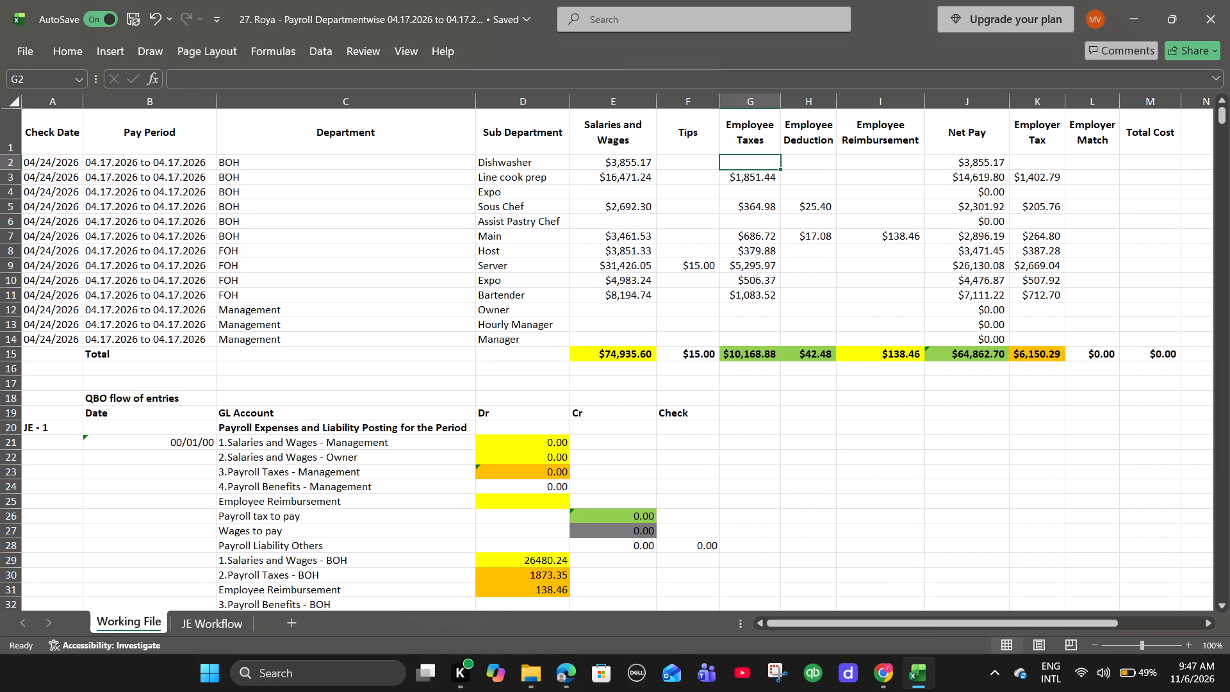
type("294.93")
key("Right")
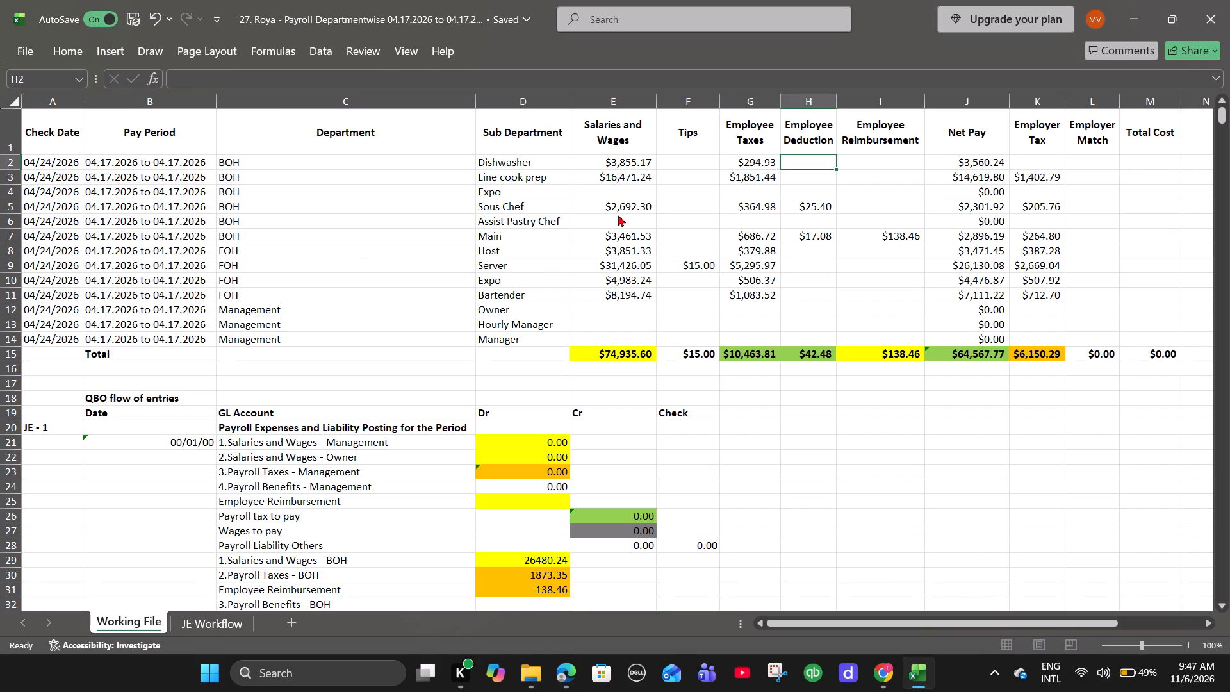
Enter 339.41 as Employer Tax for the Dishwasher row, taken from the Dishwasher employer liability total in the PDF.
key("alt+Tab")
key("alt+Tab")
key("Right")
key("Right")
key("Right")
key("alt+Tab")
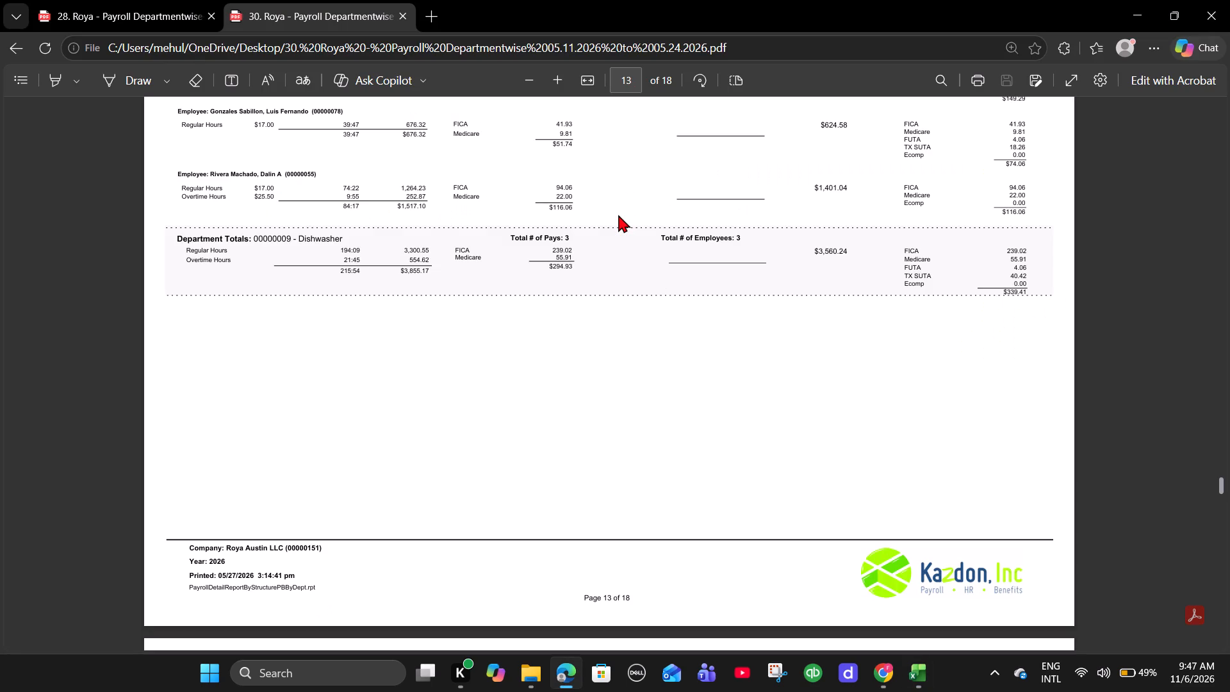
key("alt+Tab")
type("339.41")
key("Right")
Find the General Manager department totals in the payroll PDF and enter =3269.23 as Salaries and Wages for the Management Manager row in Excel.
key("alt+Tab")
scroll(782, 356, "down", 7)
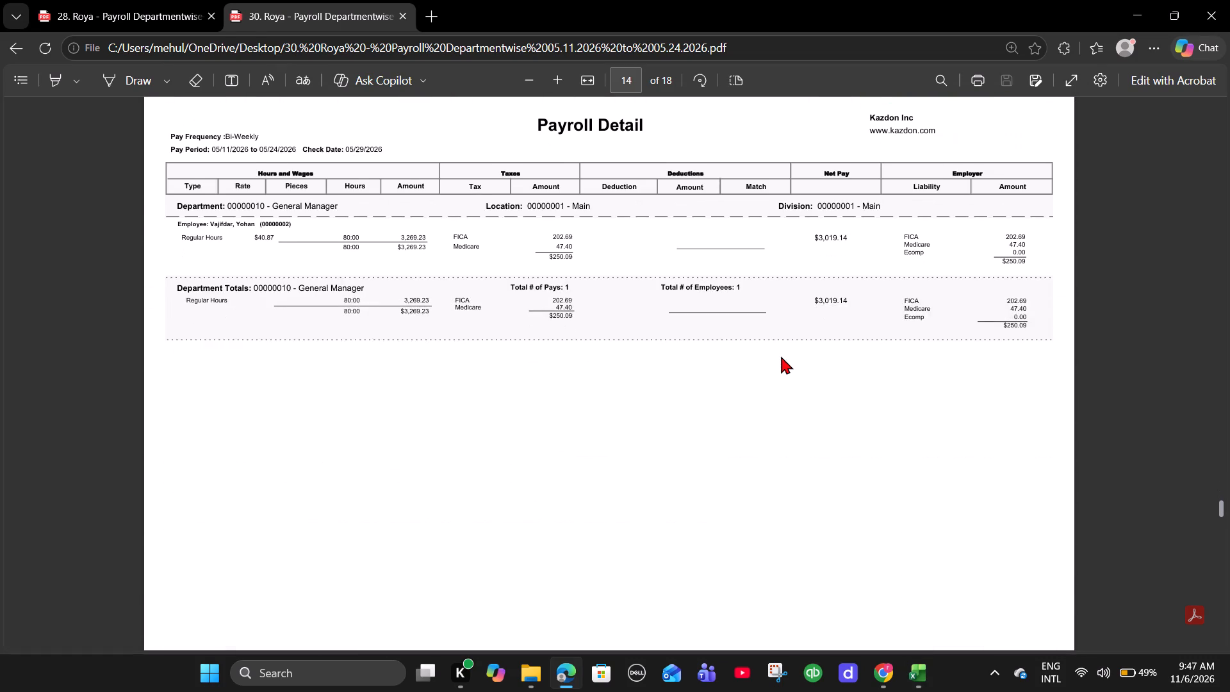
scroll(781, 356, "down", 1)
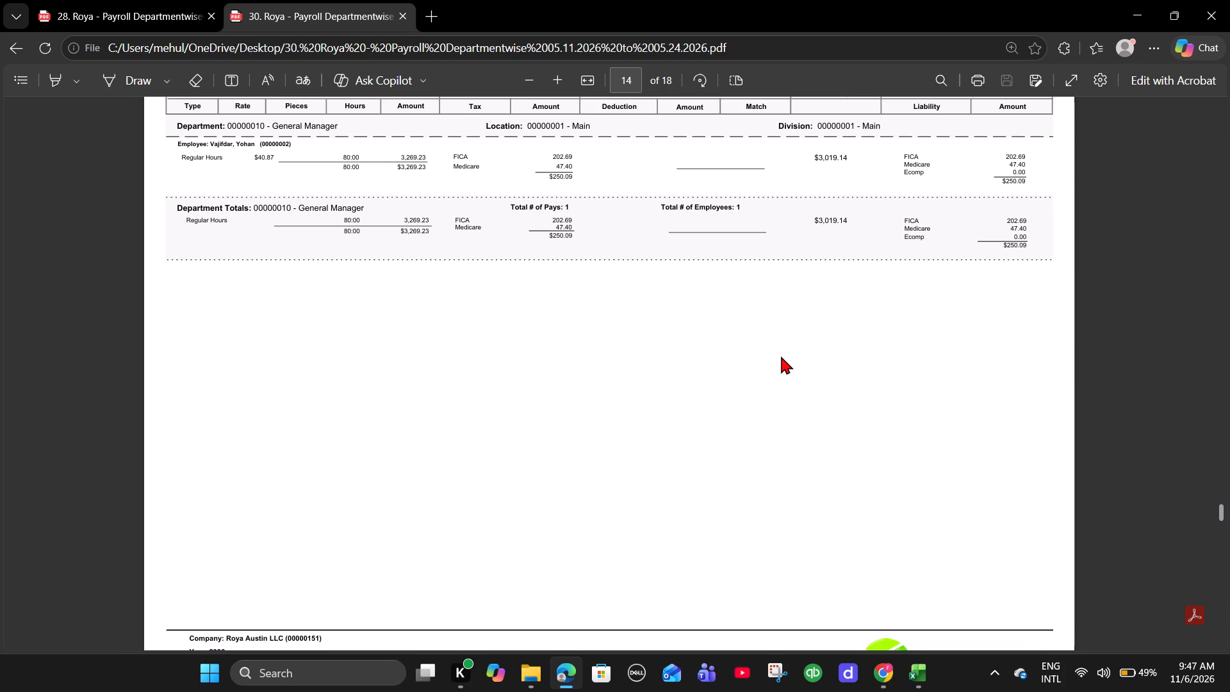
key("alt+Tab")
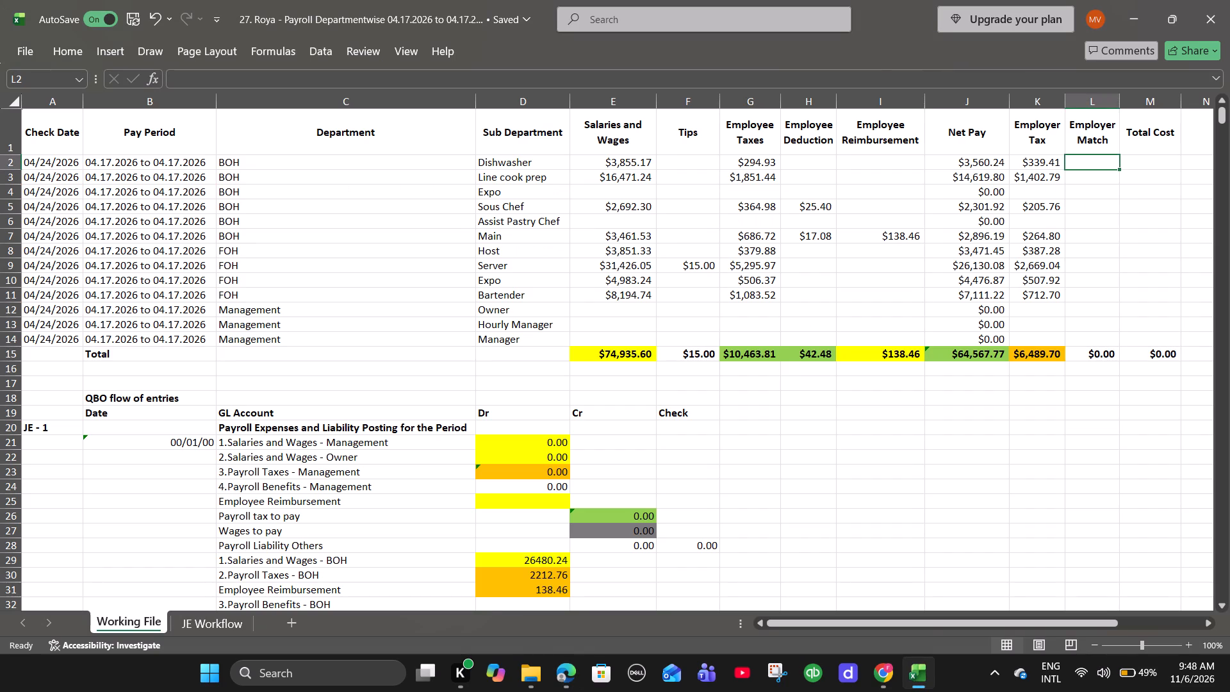
left_click(590, 338)
key("equal")
key("alt+Tab")
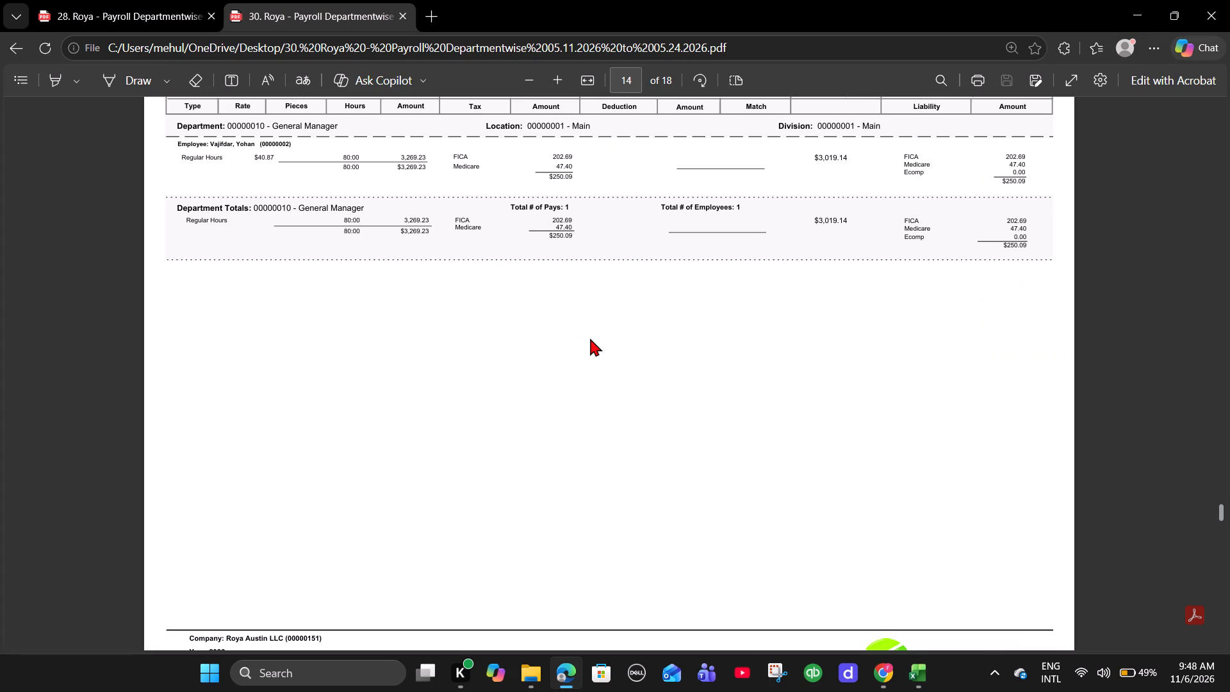
key("alt+Tab")
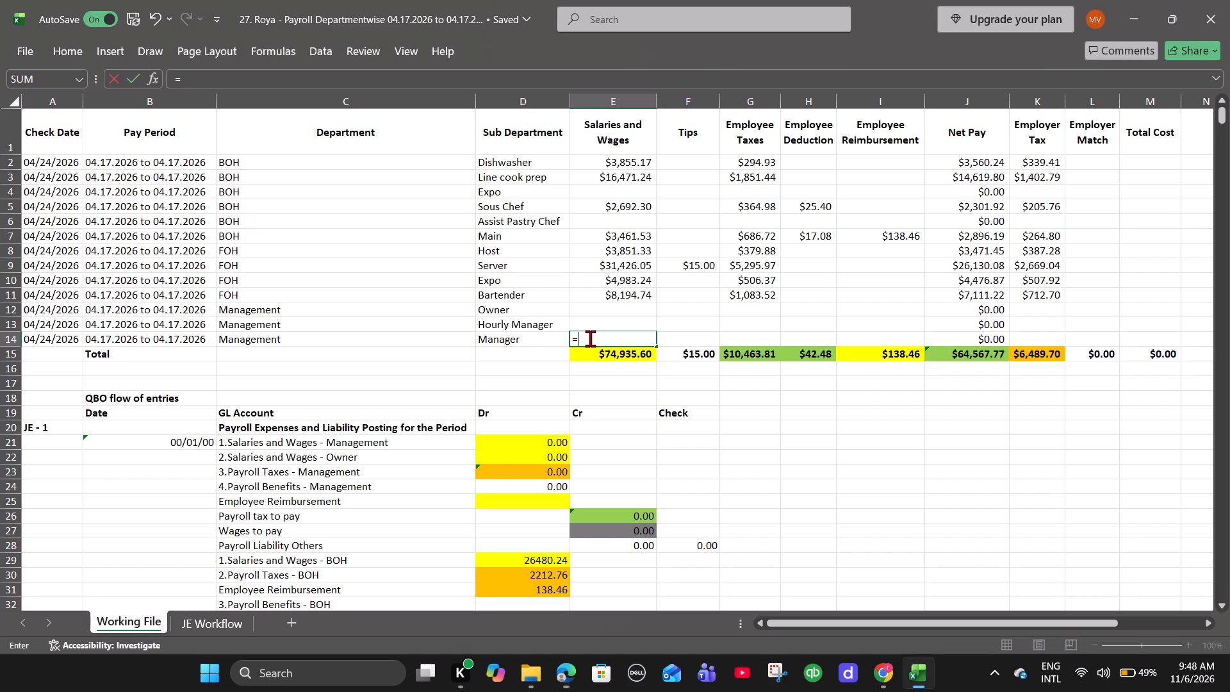
type("3269.23")
key("Right")
Enter =250.09 as Employee Taxes for the Manager row, taken from the General Manager department taxes total in the PDF.
key("alt+Tab")
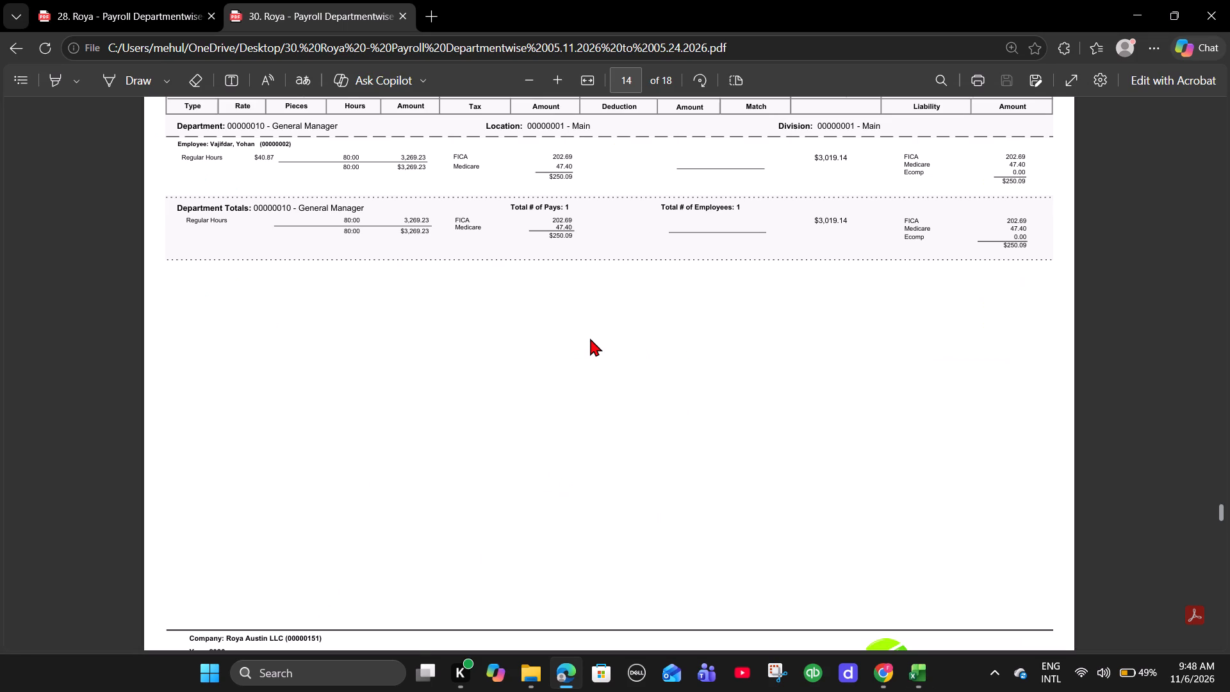
key("alt+Tab")
key("Right")
type("=250.09")
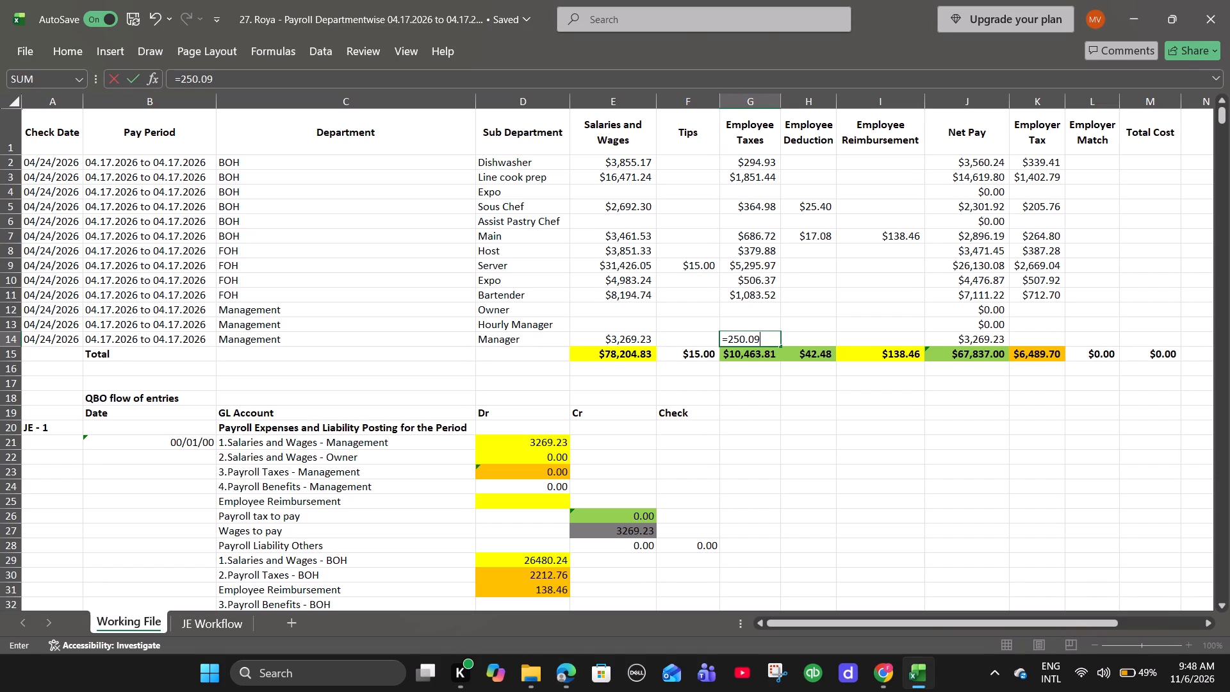
key("Right")
Enter 250.09 as Employer Tax for the Manager row, taken from the General Manager employer liability total in the PDF.
key("alt+Tab")
key("alt+Tab")
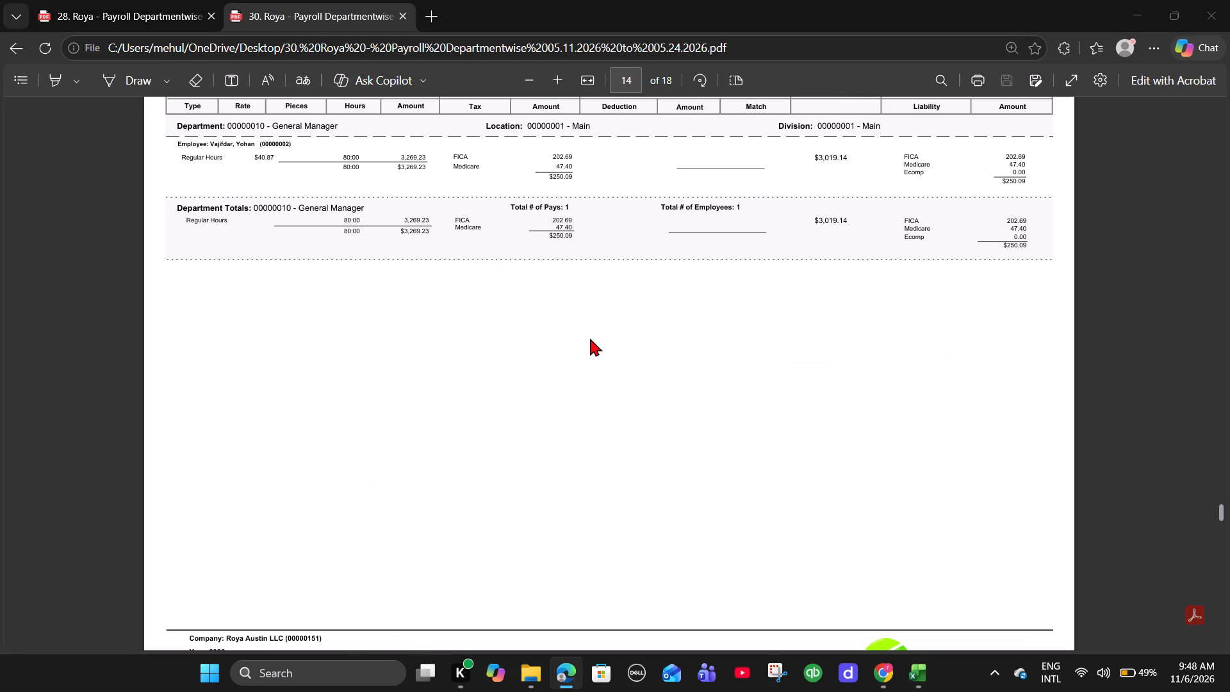
key("Right")
key("Right")
key("Right")
key("alt+Tab")
key("alt+Tab")
type("250.09")
key("Right")
Find the Officer department totals in the payroll PDF and enter 2692.30 as Salaries and Wages for the Management Owner row in Excel.
key("alt+Tab")
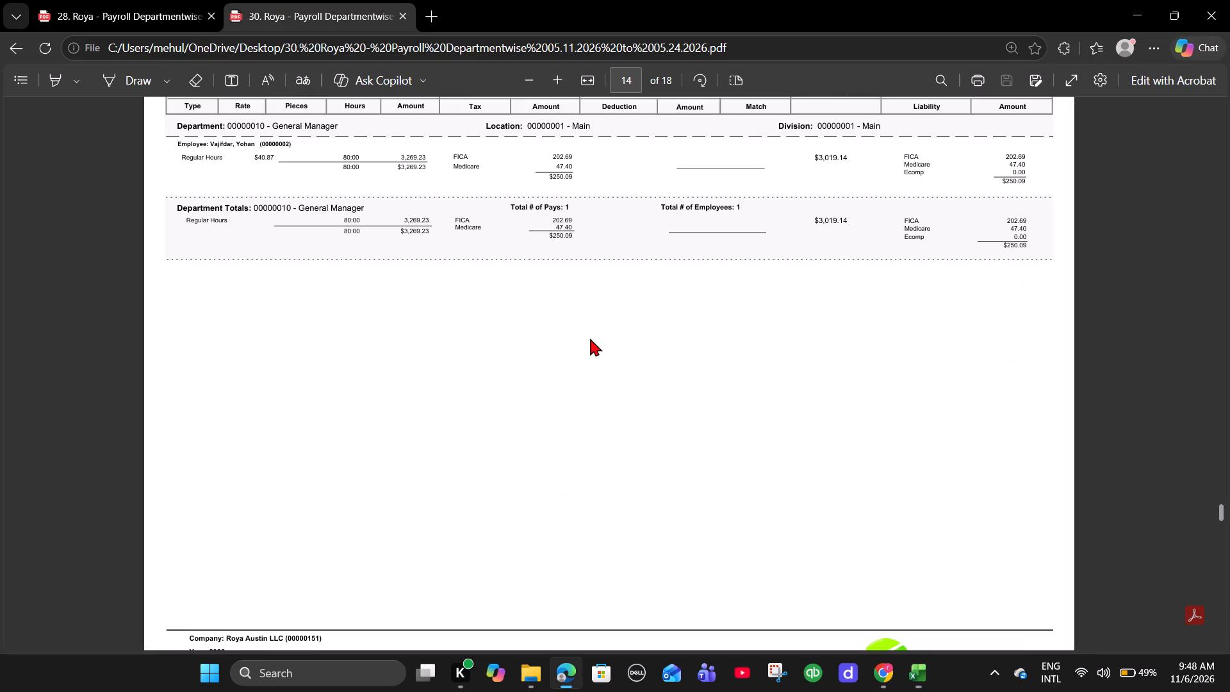
scroll(544, 356, "down", 9)
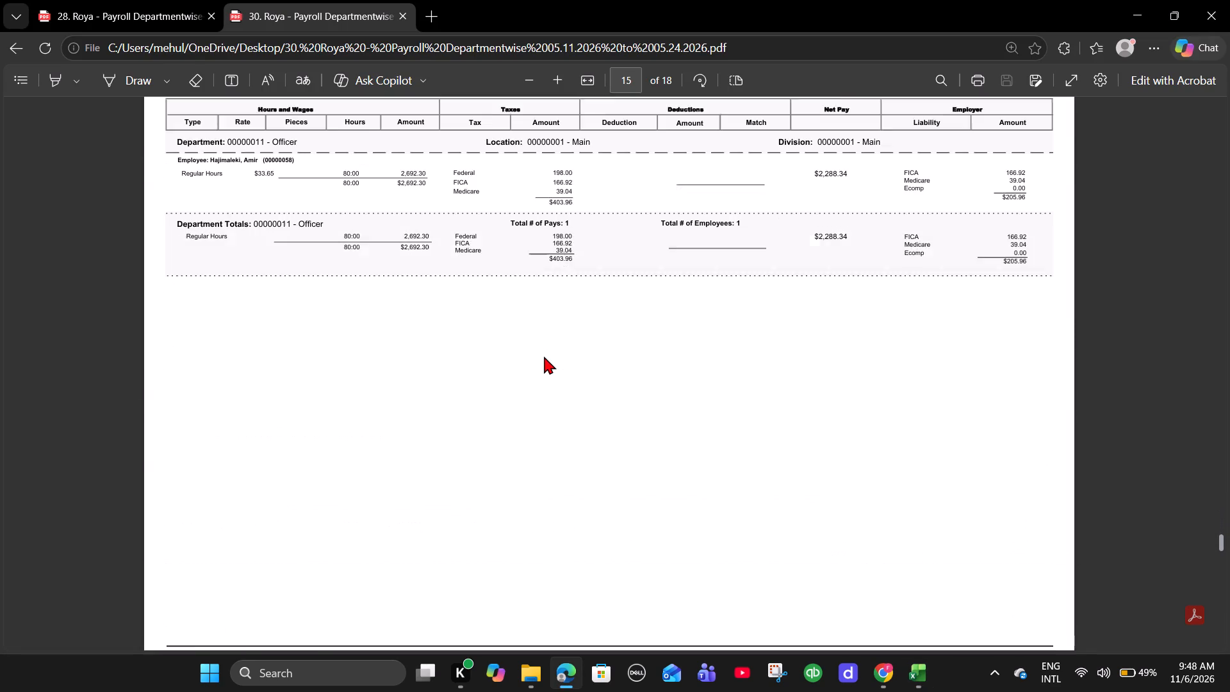
key("alt+Tab")
left_click(591, 311)
key("alt+Tab")
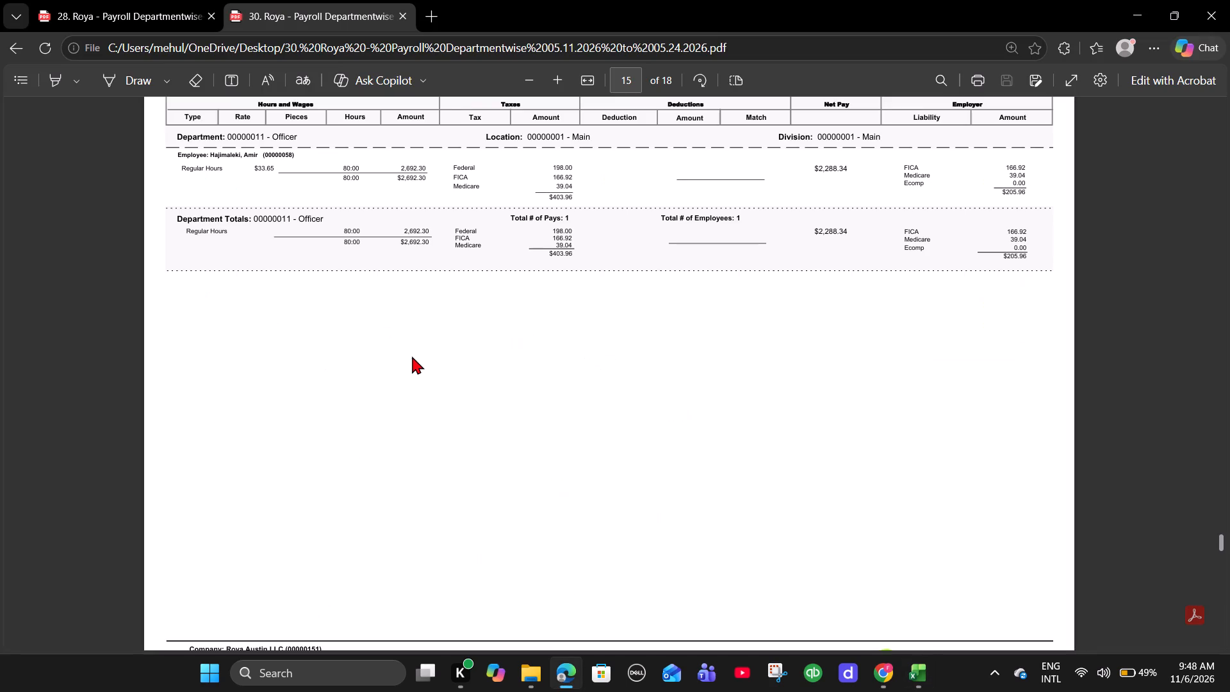
key("alt+Tab")
type("2692.30")
key("Right")
Enter 403.96 as Employee Taxes for the Owner row, taken from the Officer department taxes total in the PDF.
key("alt+Tab")
key("alt+Tab")
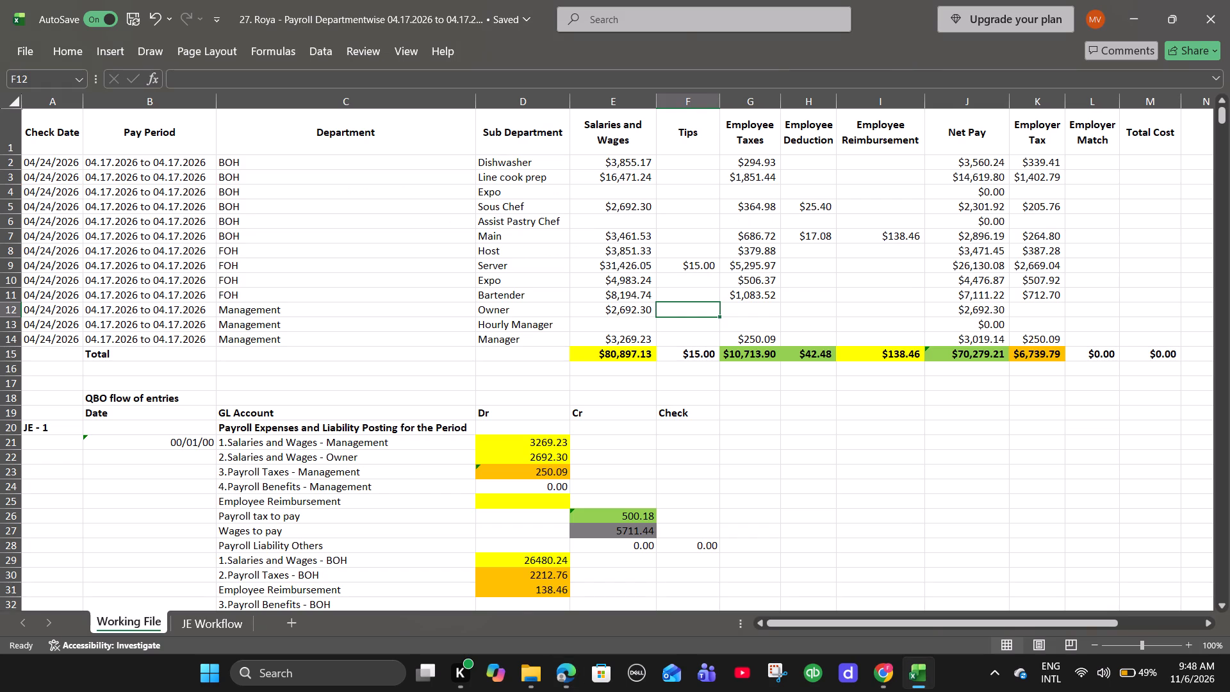
key("Right")
type("403.")
key("alt+Tab")
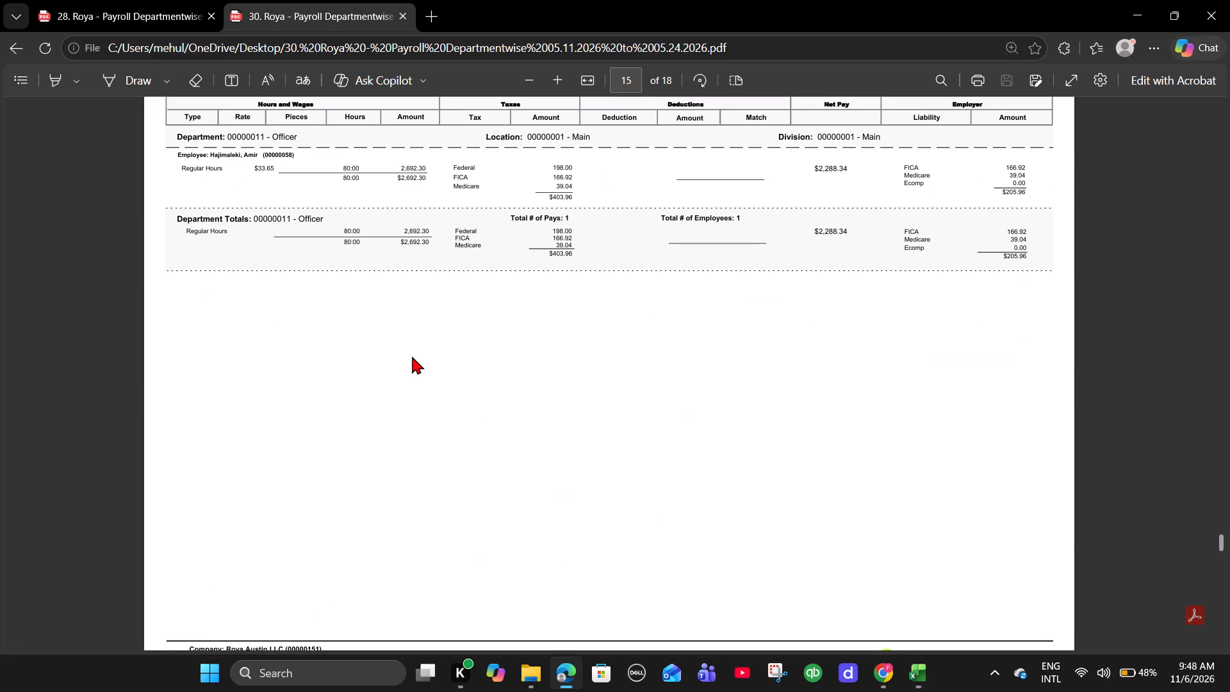
key("alt+Tab")
type("96")
key("Right")
Enter 205.96 as Employer Tax for the Owner row, taken from the Officer employer liability total in the PDF.
key("alt+Tab")
key("alt+Tab")
key("Right")
key("Right")
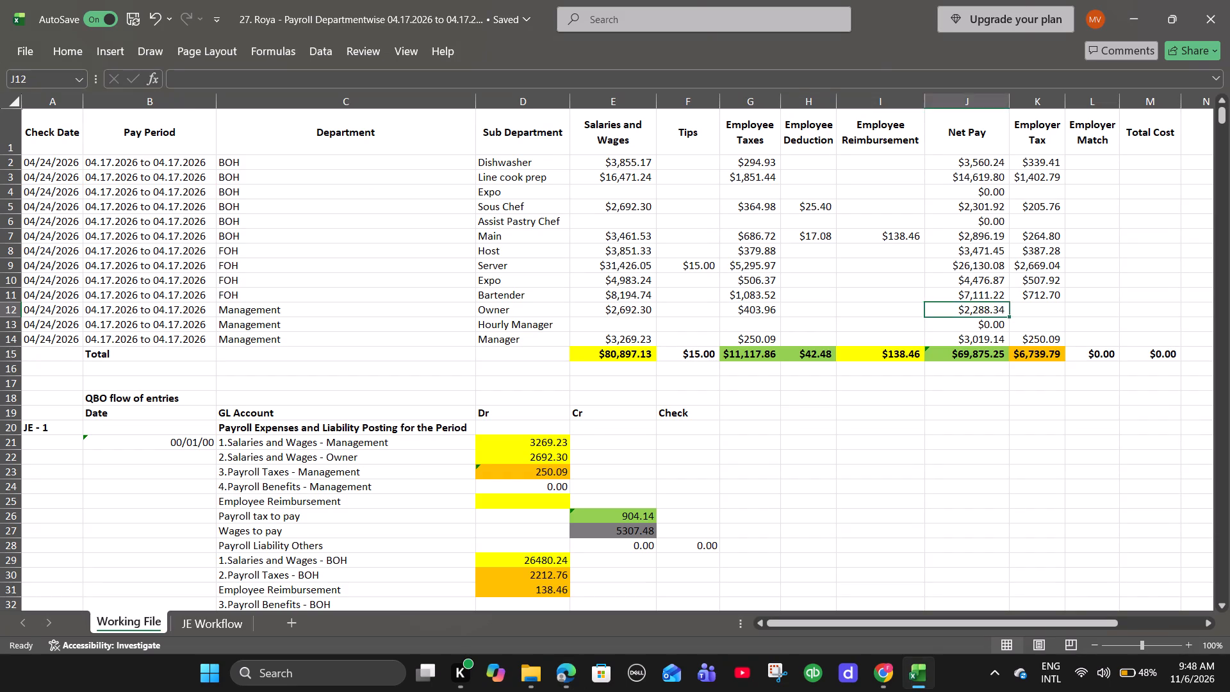
key("Right")
key("alt+Tab")
key("alt+Tab")
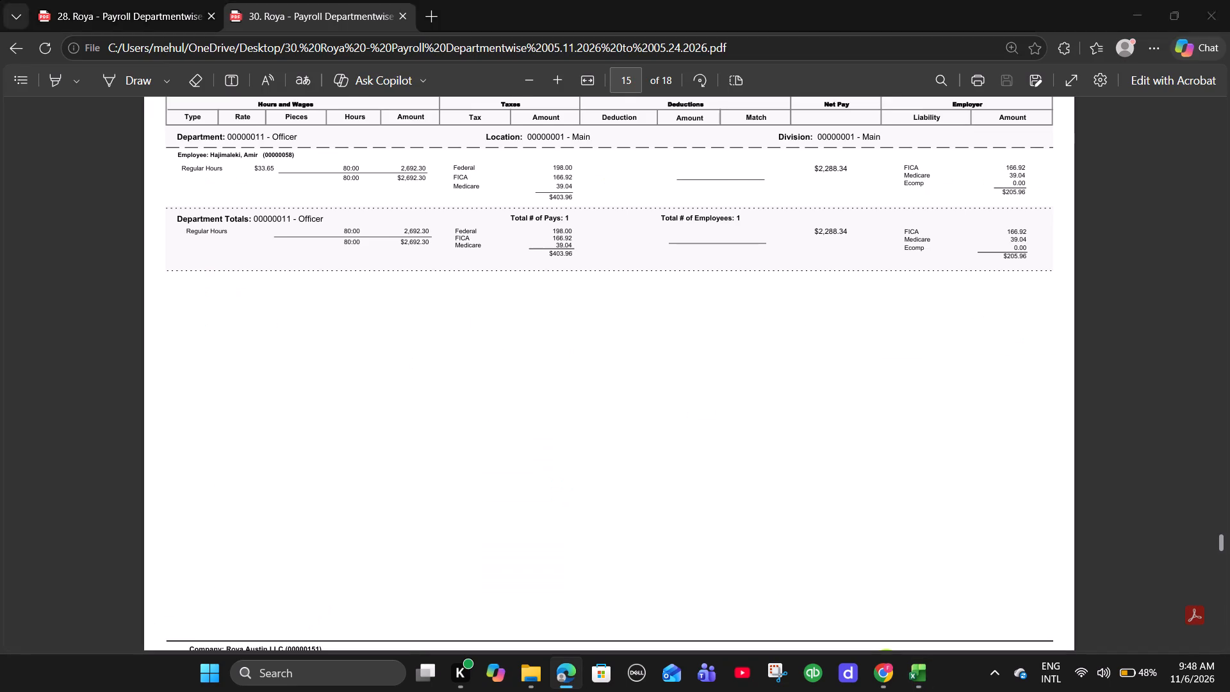
type("205.96")
key("Right")
Find the Manager department totals in the payroll PDF and add 3134.61 to the Manager row's Salaries and Wages formula in Excel.
key("alt+Tab")
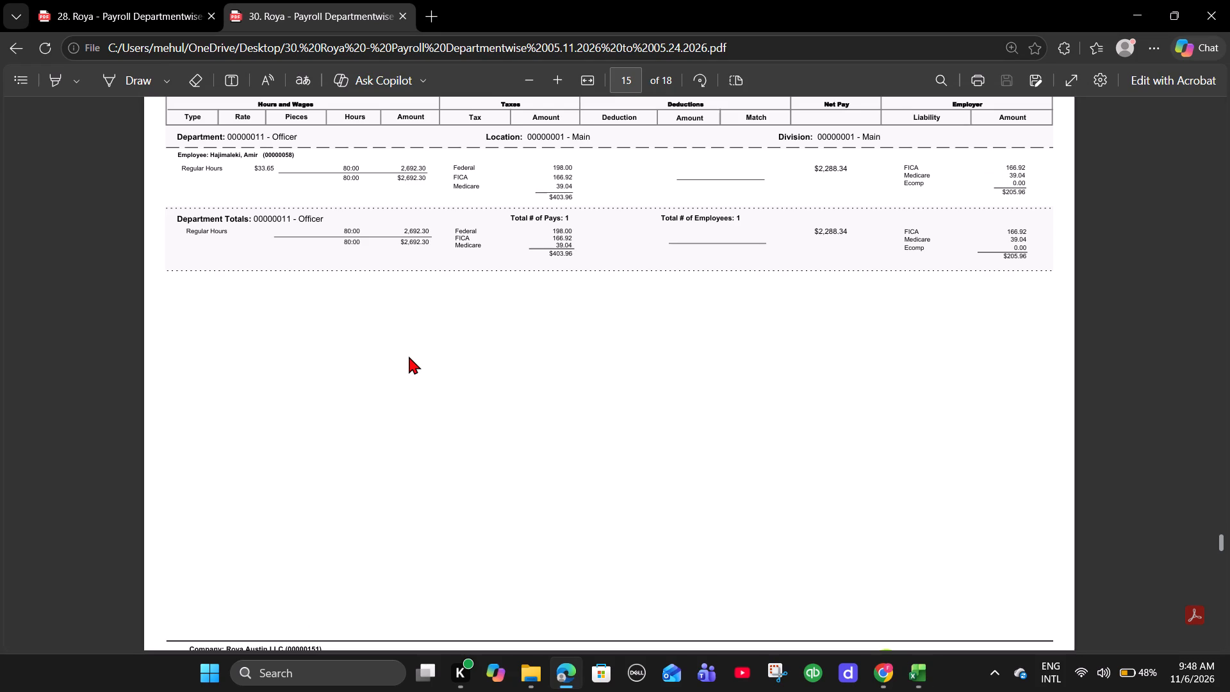
scroll(409, 356, "down", 8)
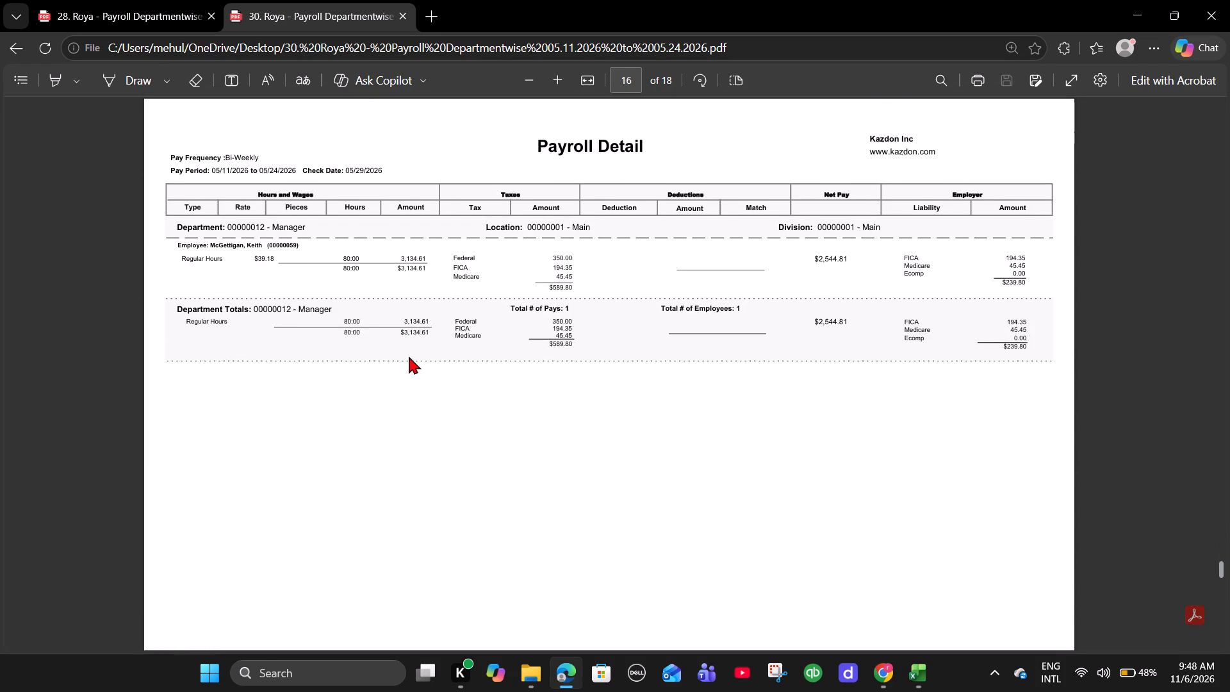
scroll(409, 356, "down", 1)
scroll(409, 356, "up", 1)
key("alt+Tab")
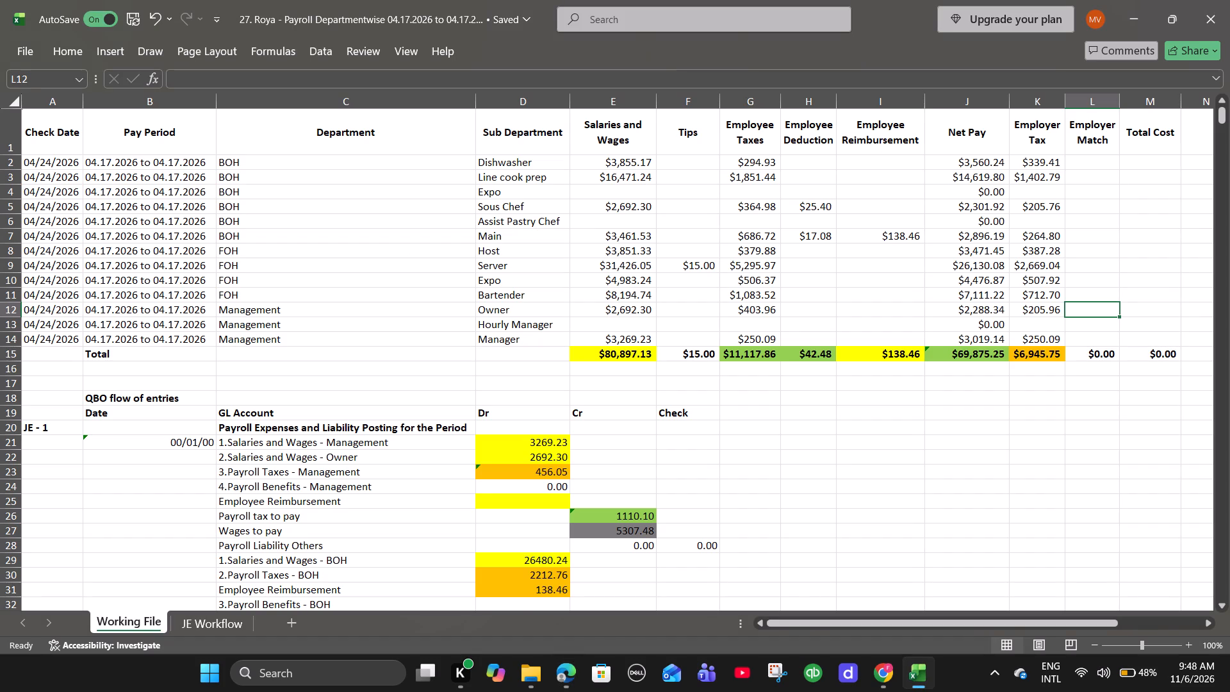
left_click(574, 339)
left_click(239, 82)
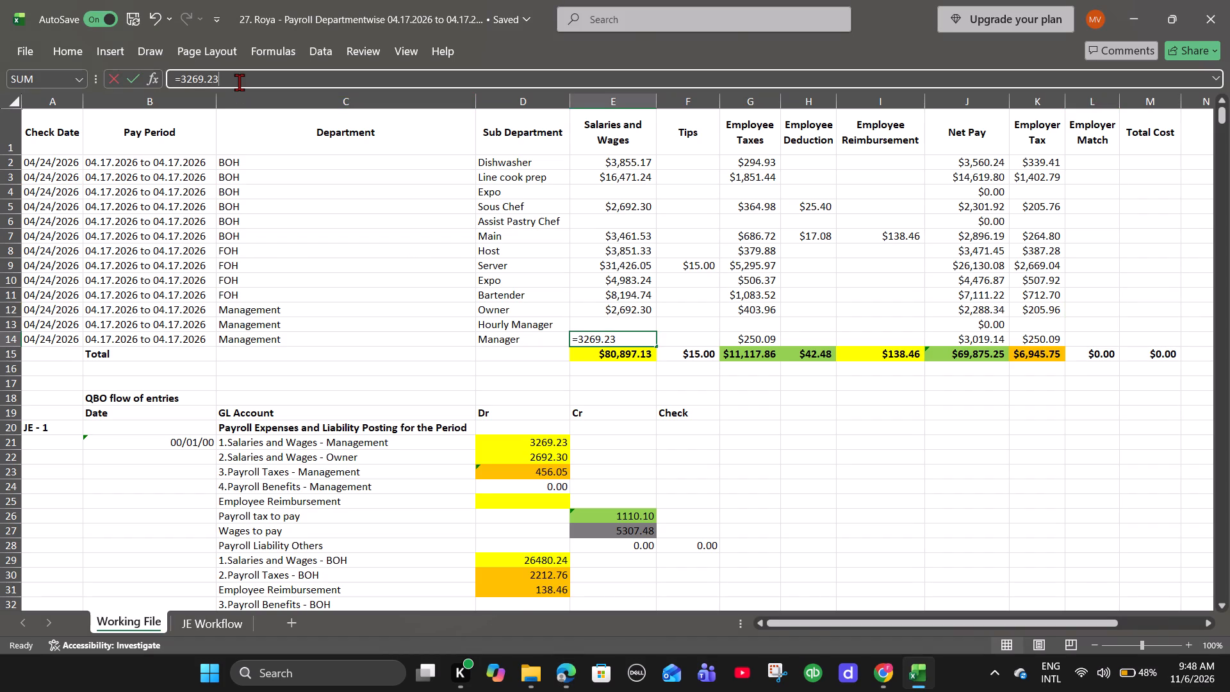
key("plus")
key("alt+Tab")
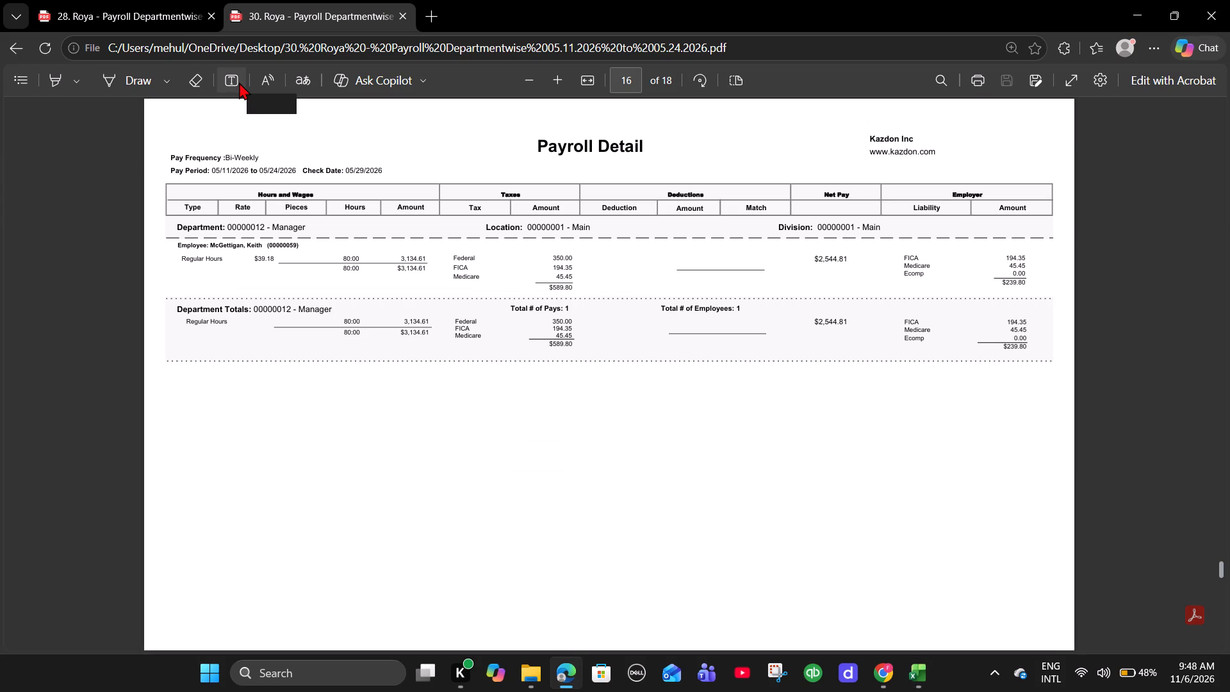
key("alt+Tab")
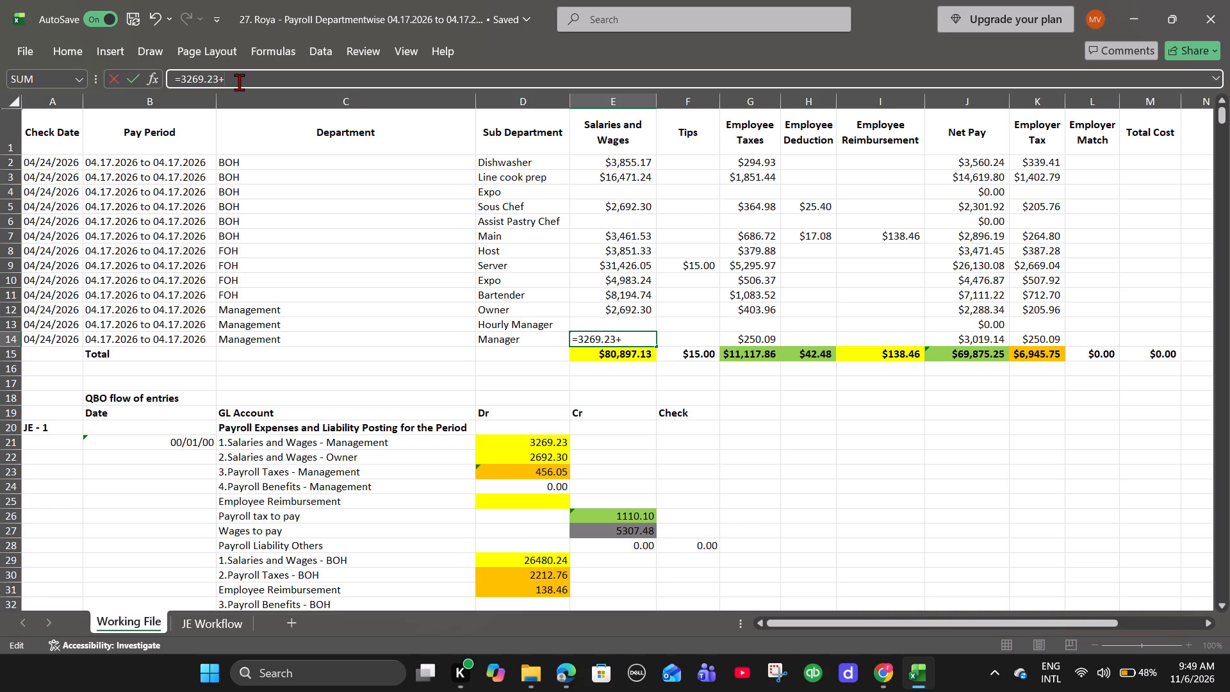
key("alt+Tab")
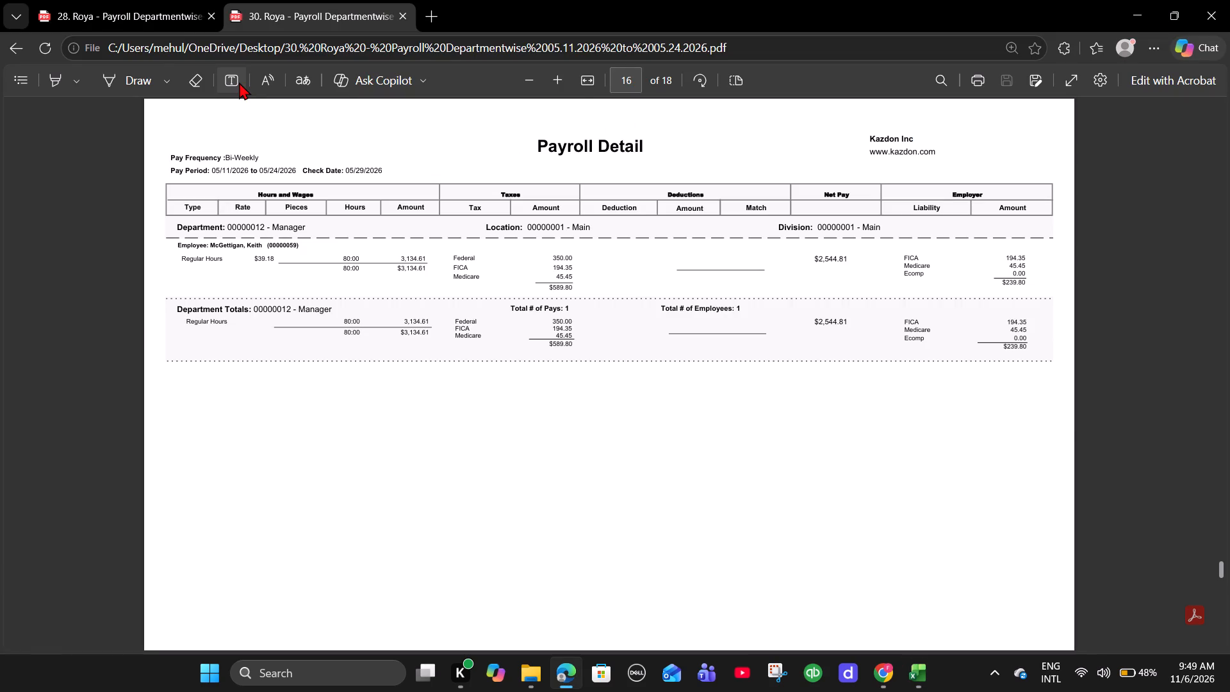
key("alt+Tab")
type("3134.")
key("alt+Tab")
key("alt+Tab")
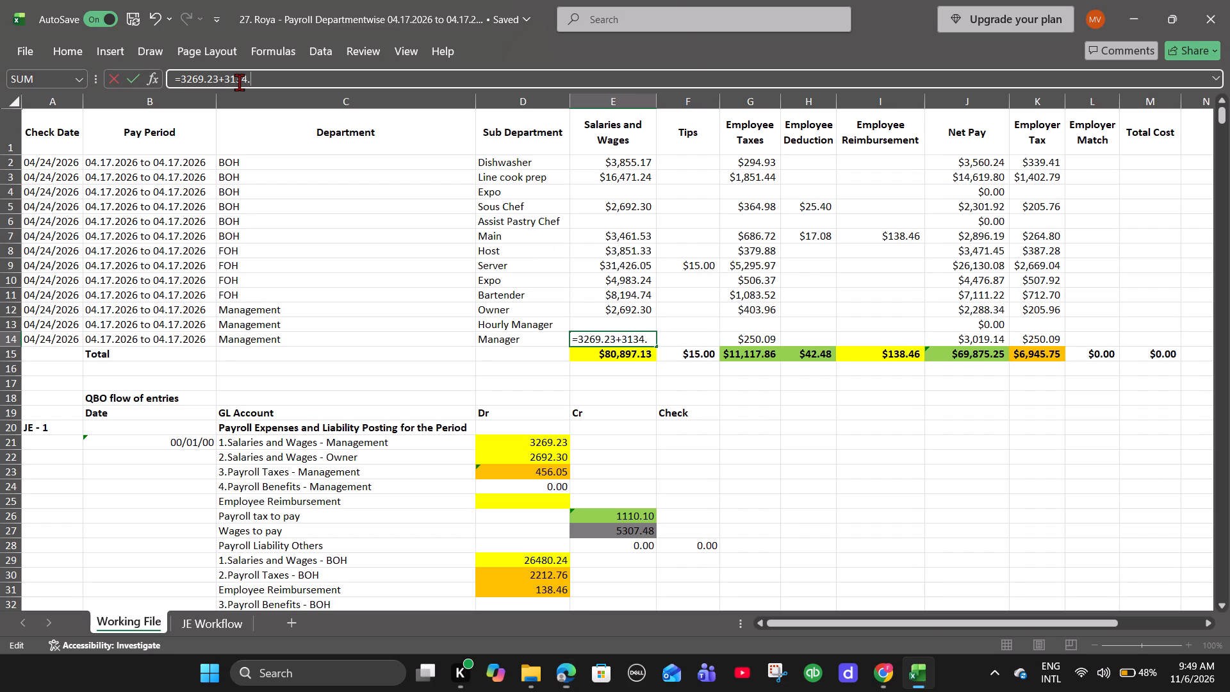
type("61")
key("Return")
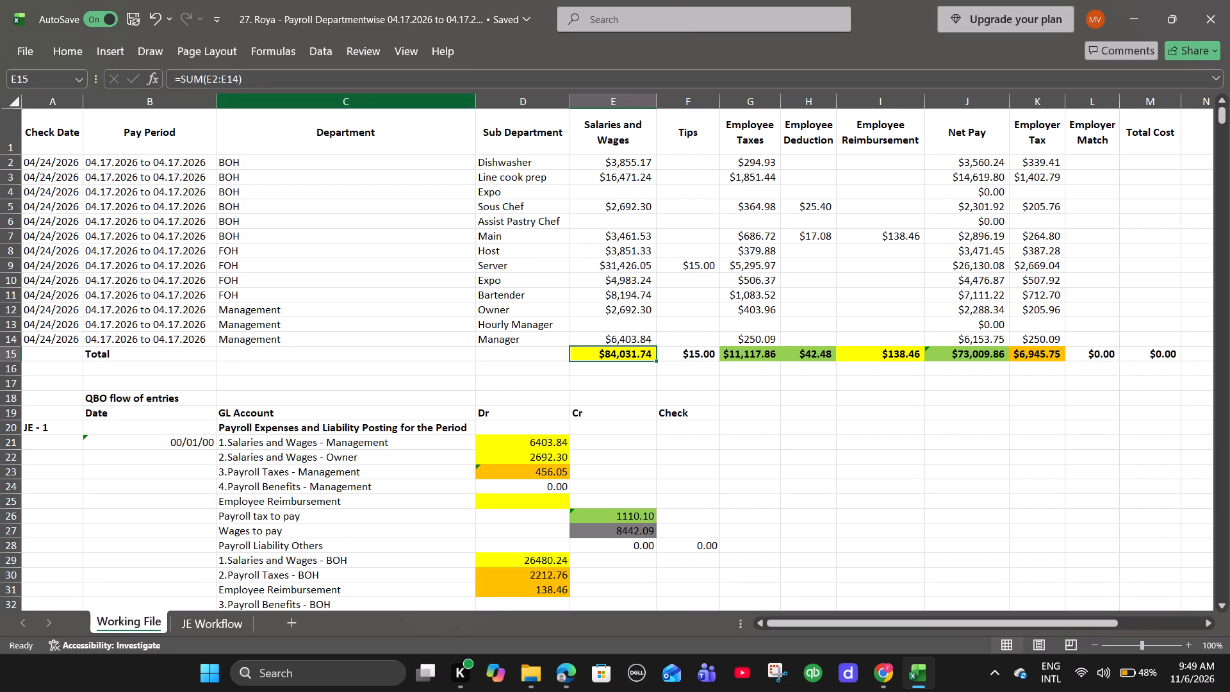
left_click(604, 336)
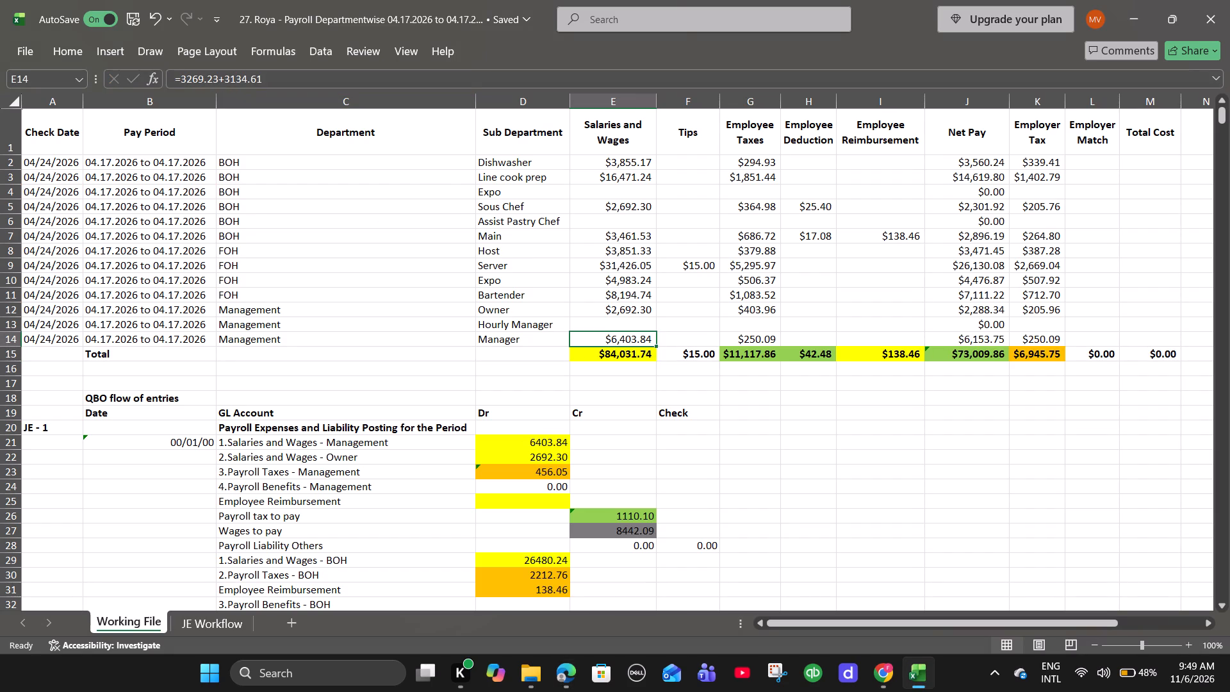
Add 589.80, the Manager department's employee taxes total in the PDF, to the Manager row's Employee Taxes formula in Excel.
left_click(770, 340)
key("alt+Tab")
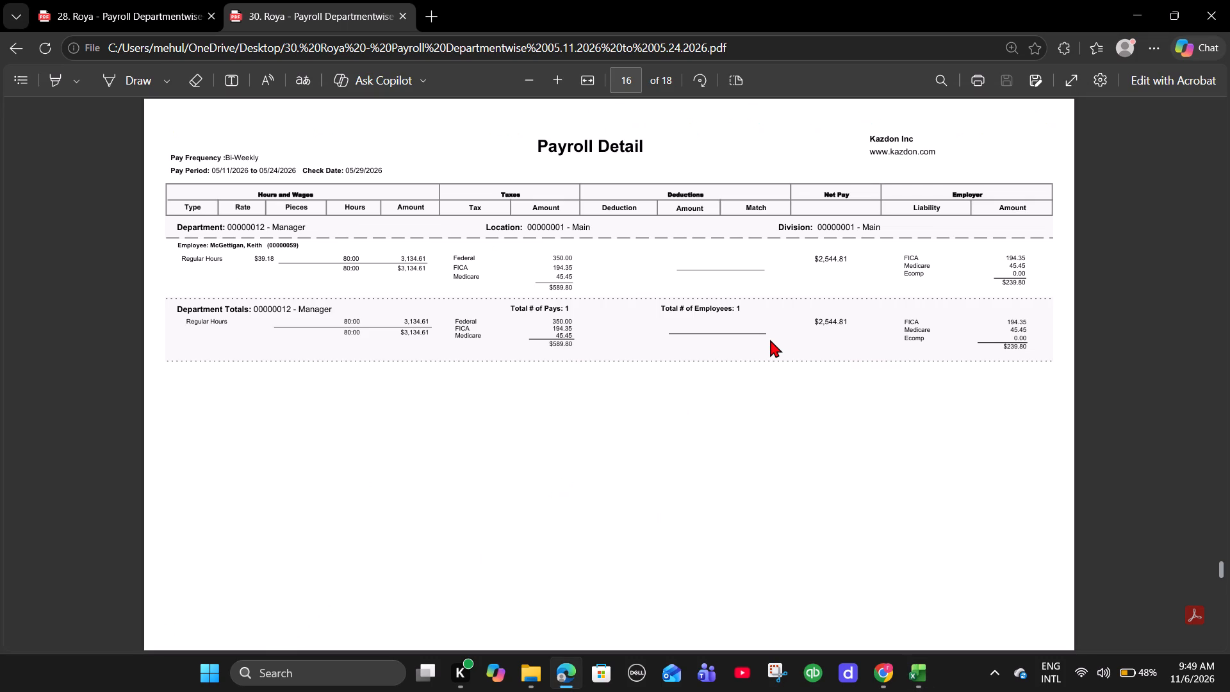
key("alt+Tab")
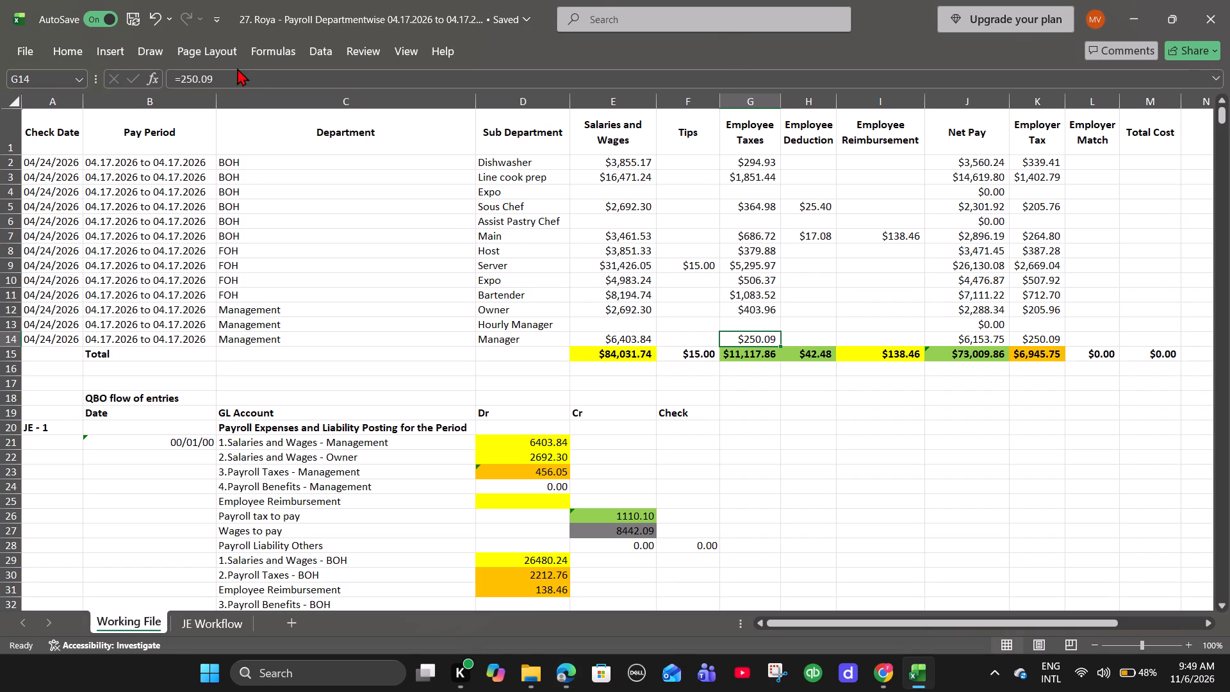
left_click(231, 84)
key("plus")
key("alt+Tab")
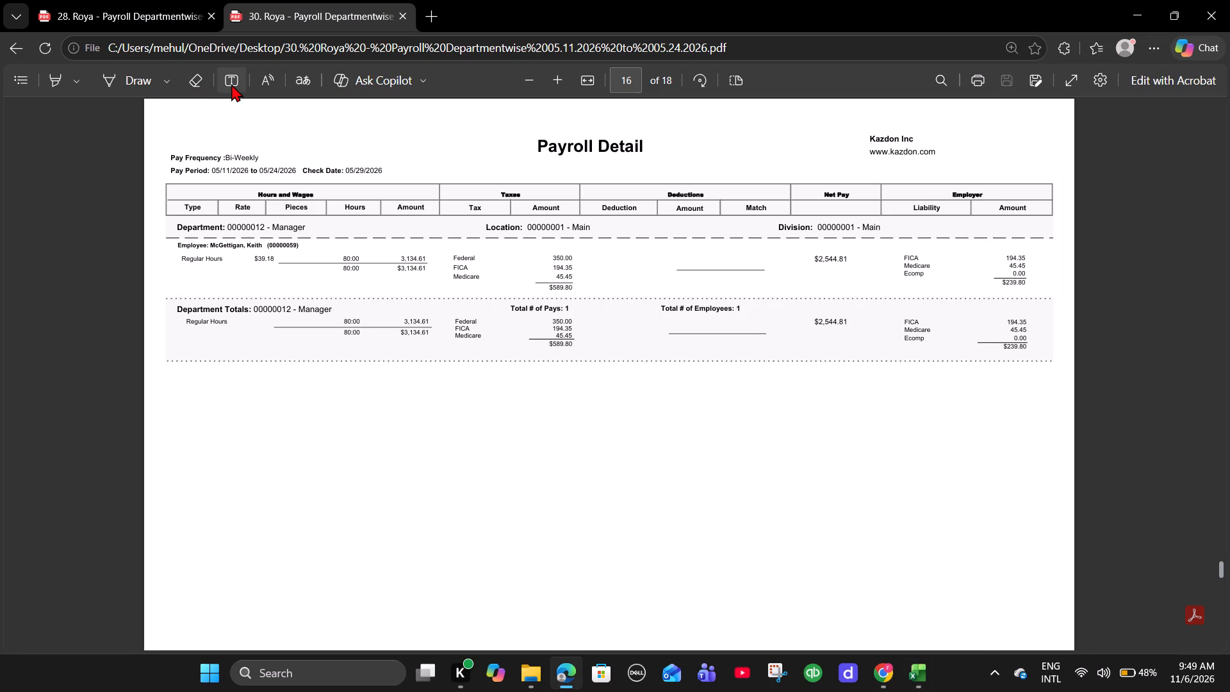
key("alt+Tab")
type("589.")
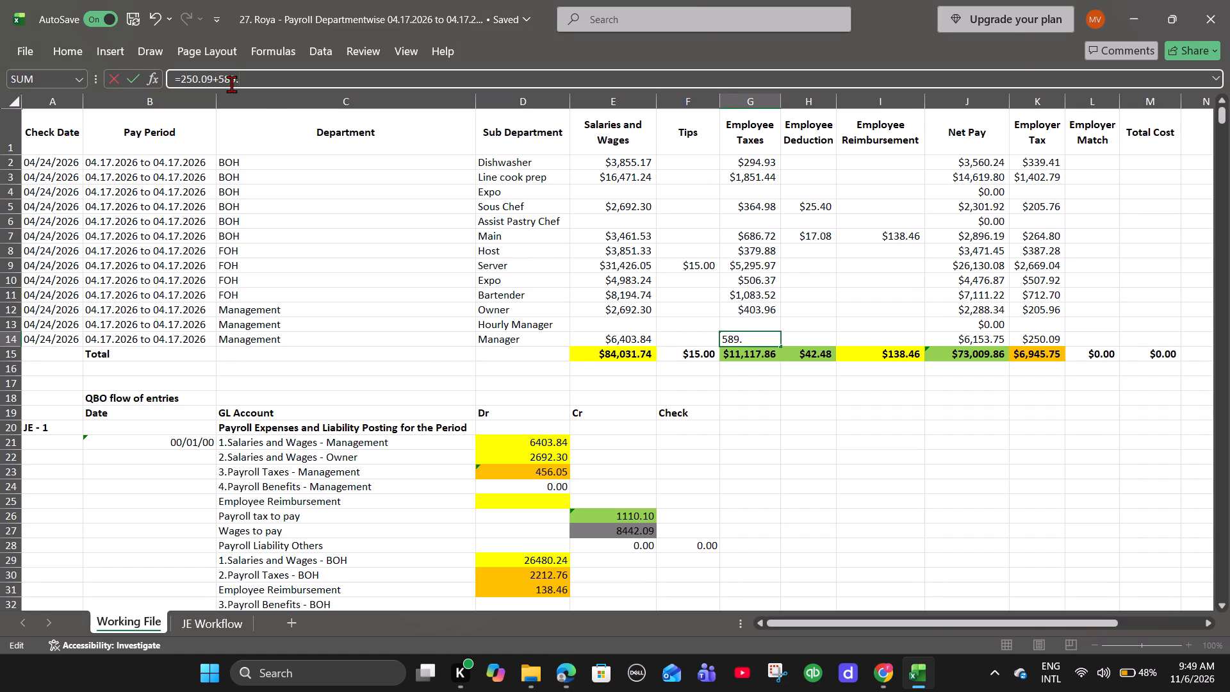
key("alt+Tab")
key("alt+Tab")
type("80")
key("Return")
Turn the Manager row's Employer Tax into a formula that adds 239.80, the Manager department's employer liability total in the PDF.
key("alt+Tab")
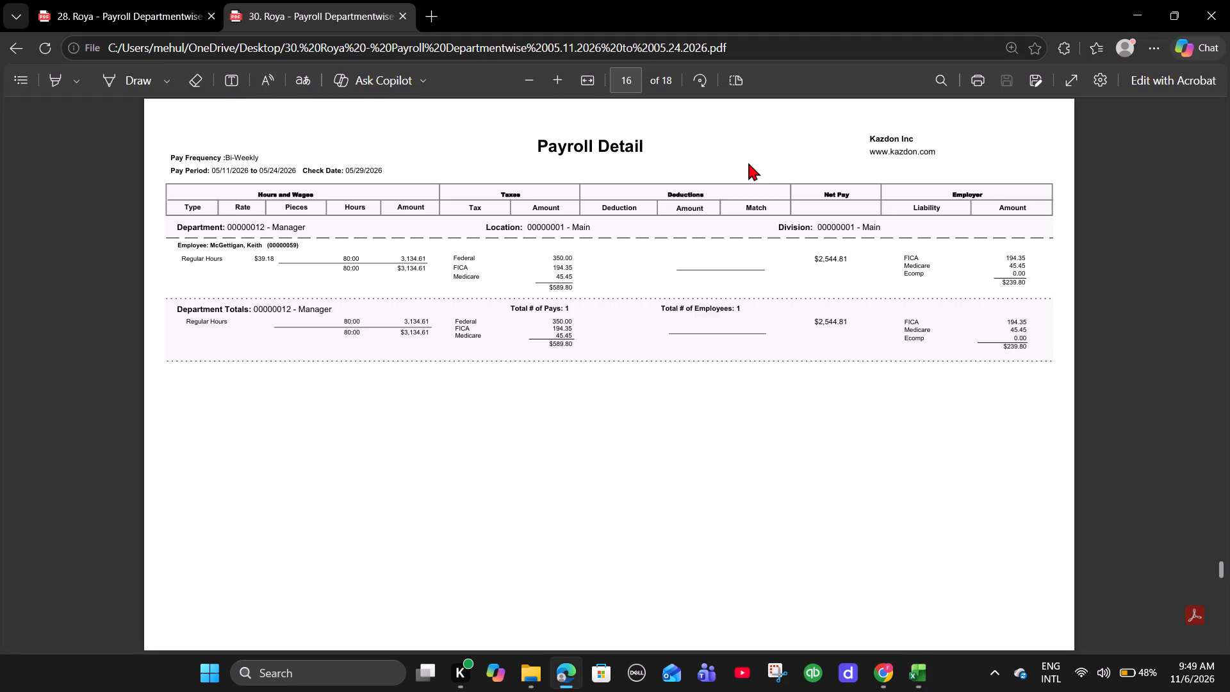
key("alt+Tab")
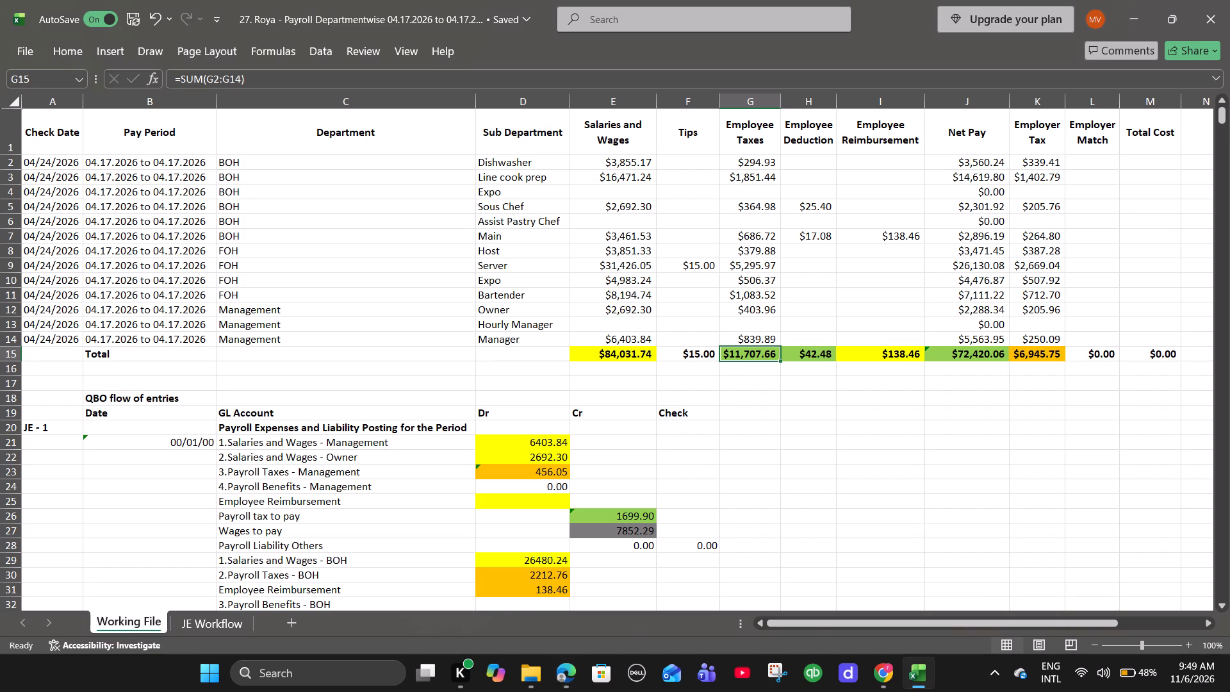
key("Up")
key("Right")
key("Right")
key("Right")
key("Right")
key("alt+Tab")
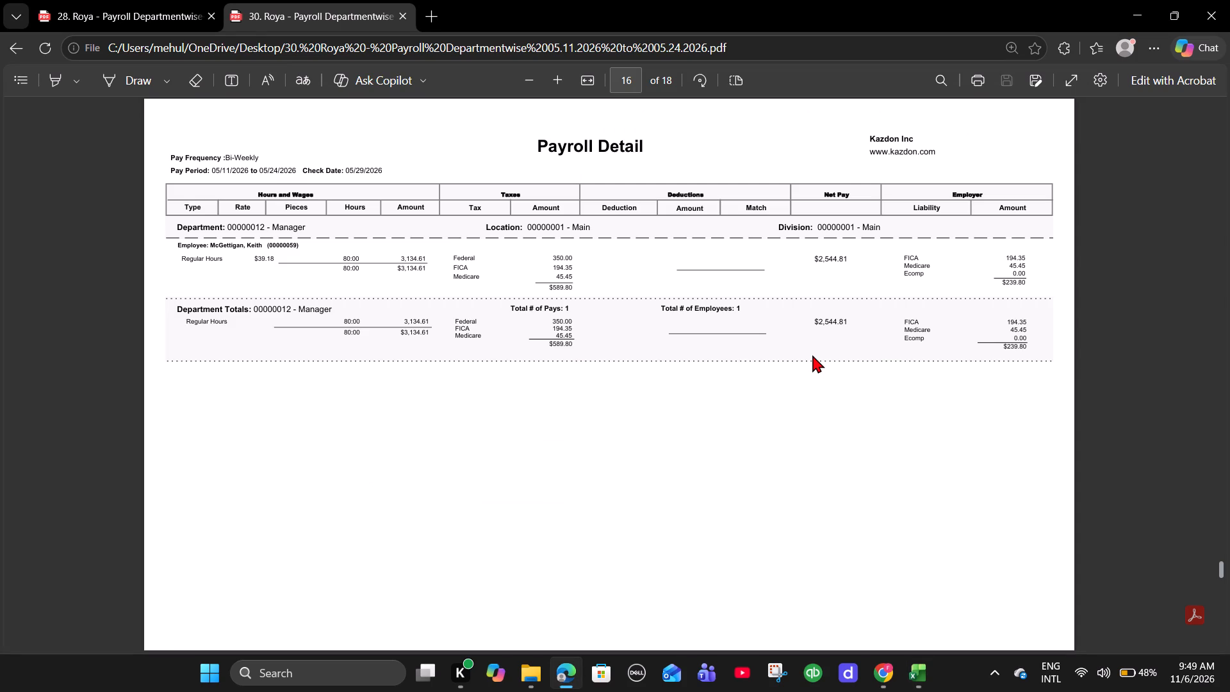
key("alt+Tab")
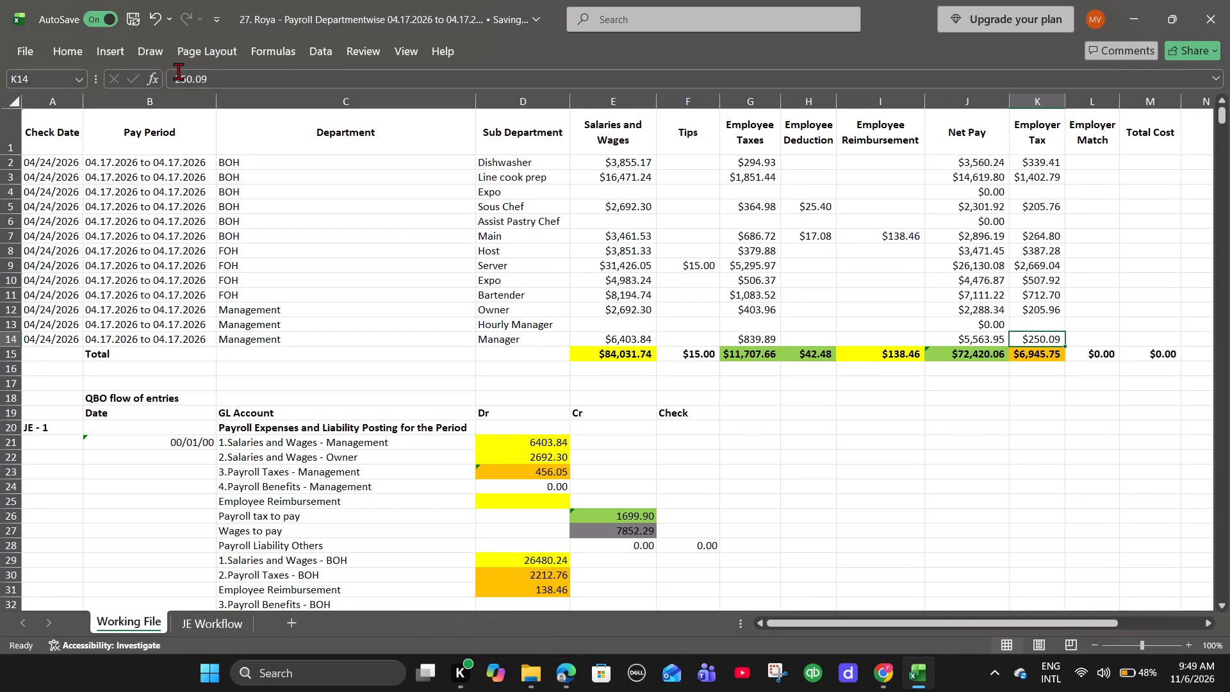
left_click(175, 72)
key("equal")
key("Right")
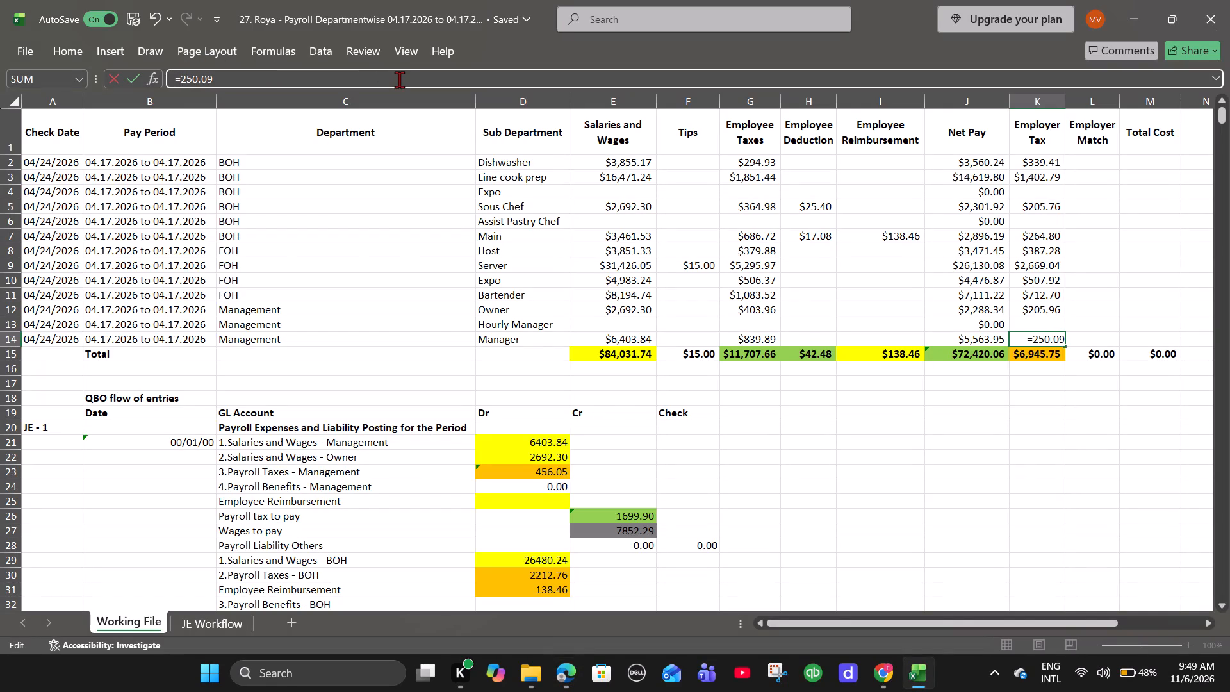
key("Right")
key("Right")
key("Right")
key("Right")
key("Right")
key("shift+plus")
key("alt+Tab")
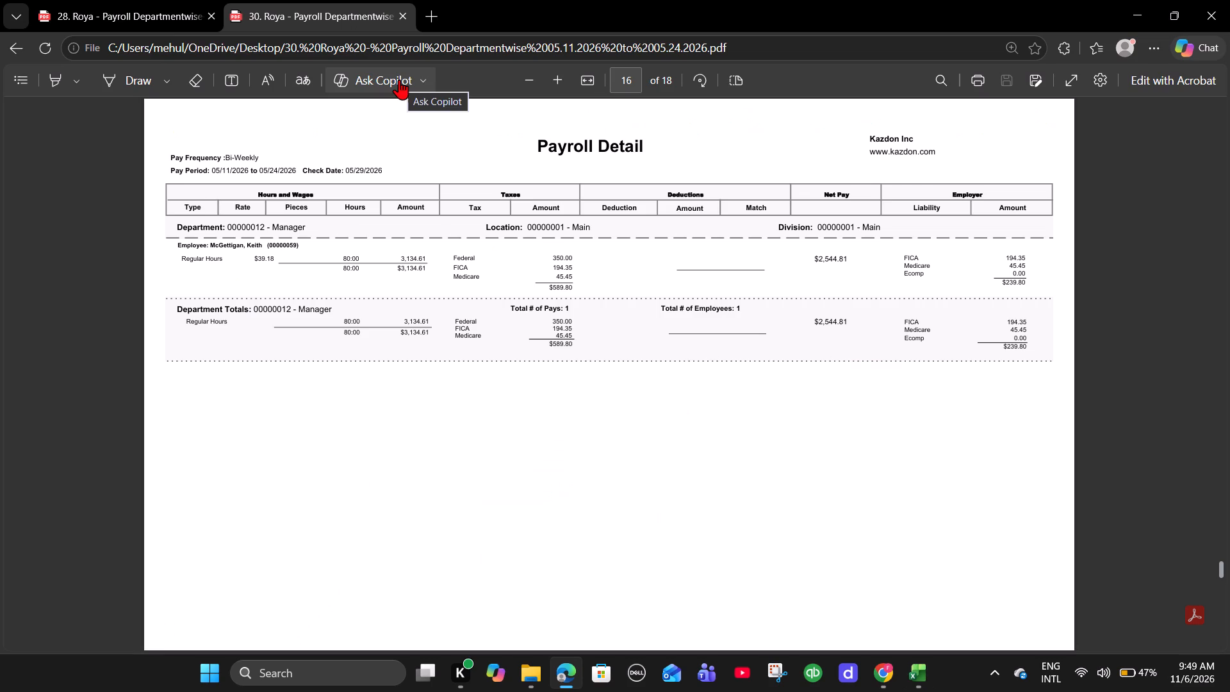
key("alt+Tab")
type("239.80")
key("Return")
Find the Admin department totals in the payroll PDF and add 2403.84 to the Manager row's Salaries and Wages formula in Excel.
key("alt+Tab")
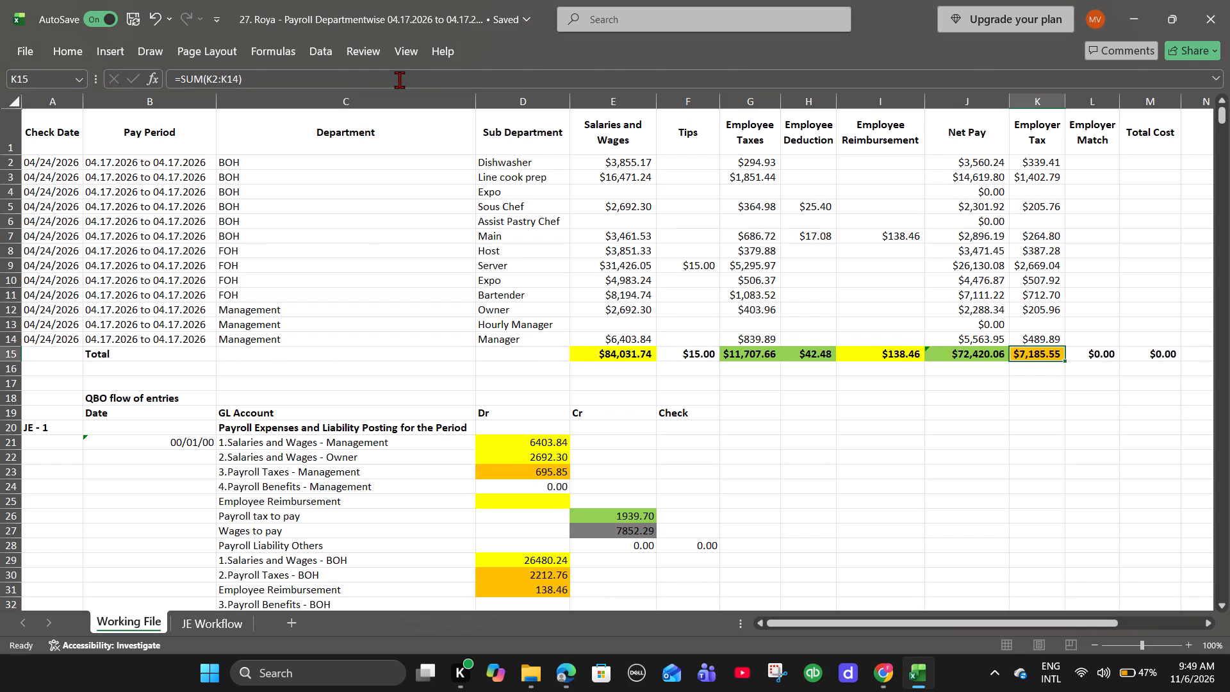
scroll(841, 469, "down", 8)
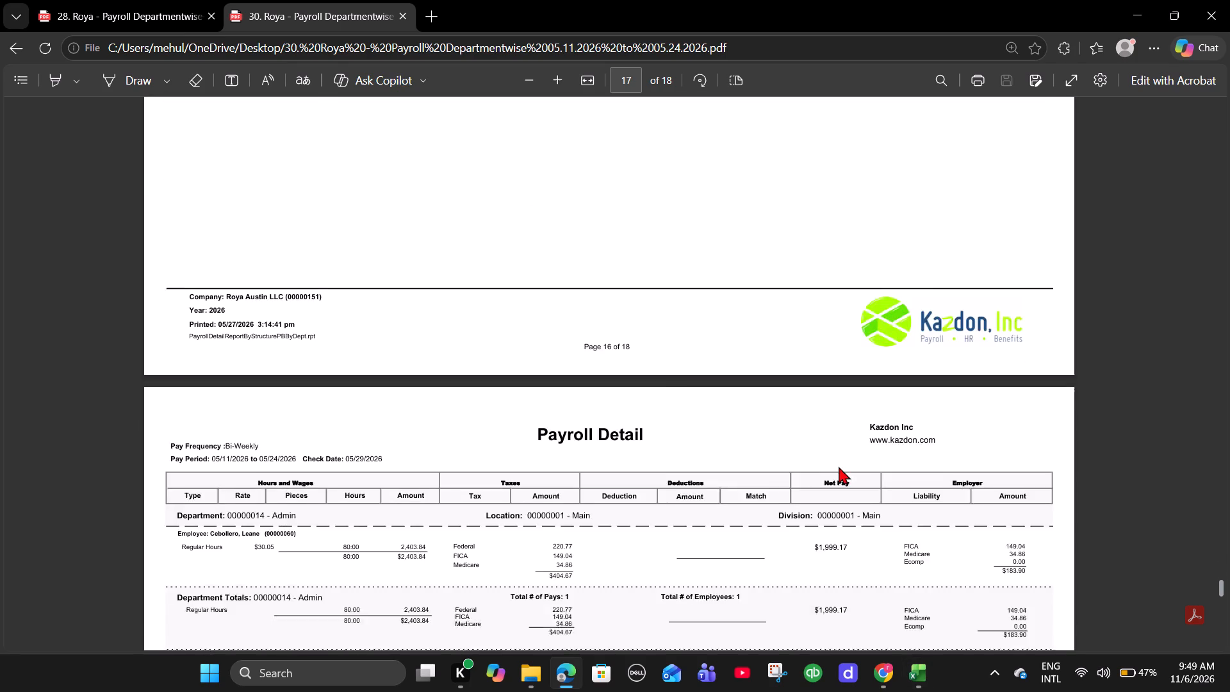
scroll(839, 466, "down", 1)
scroll(778, 429, "down", 1)
key("alt+Tab")
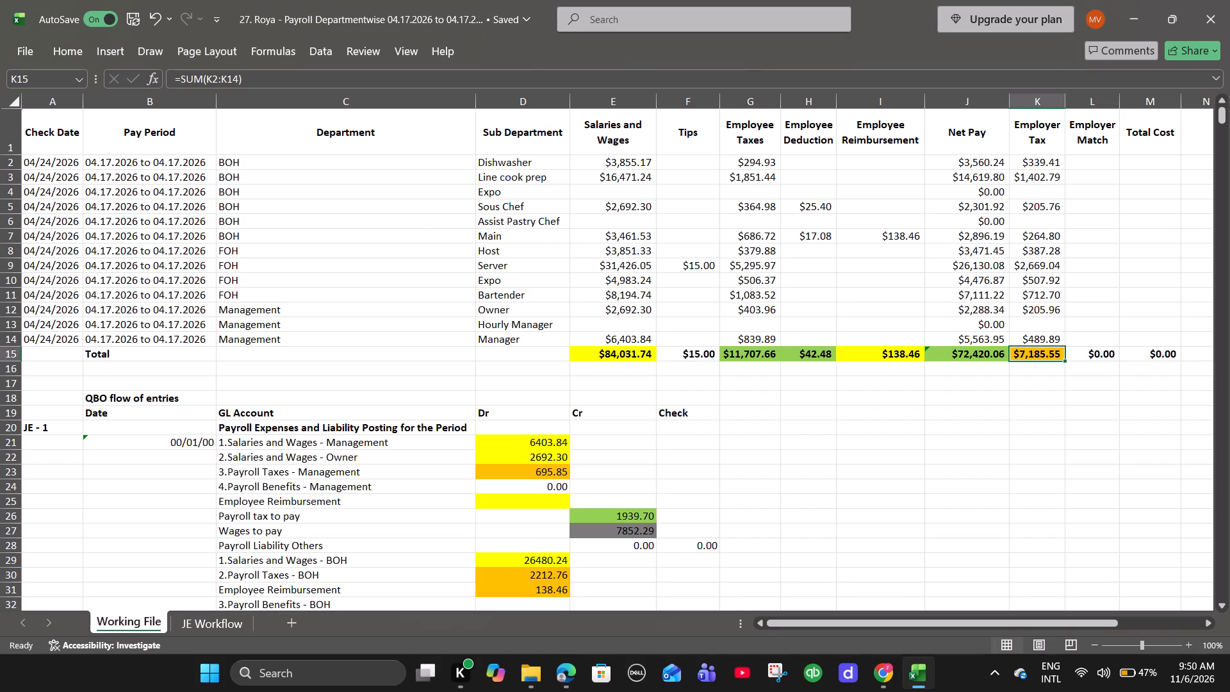
left_click(621, 334)
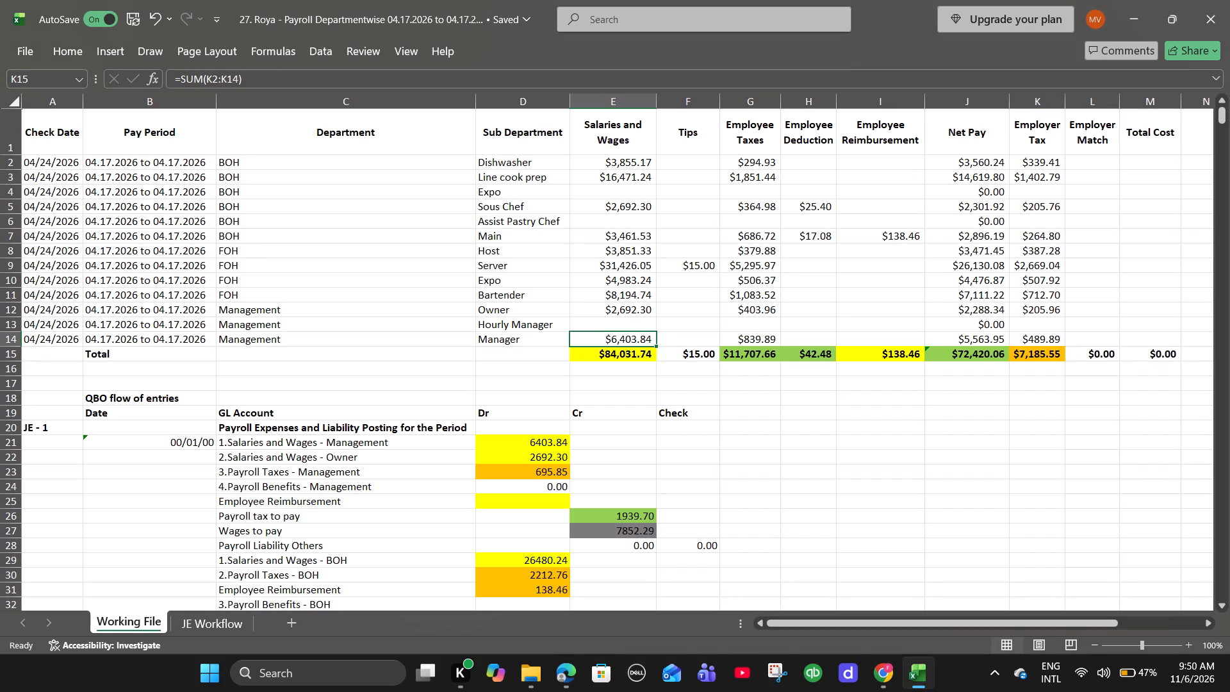
left_click(281, 74)
key("plus")
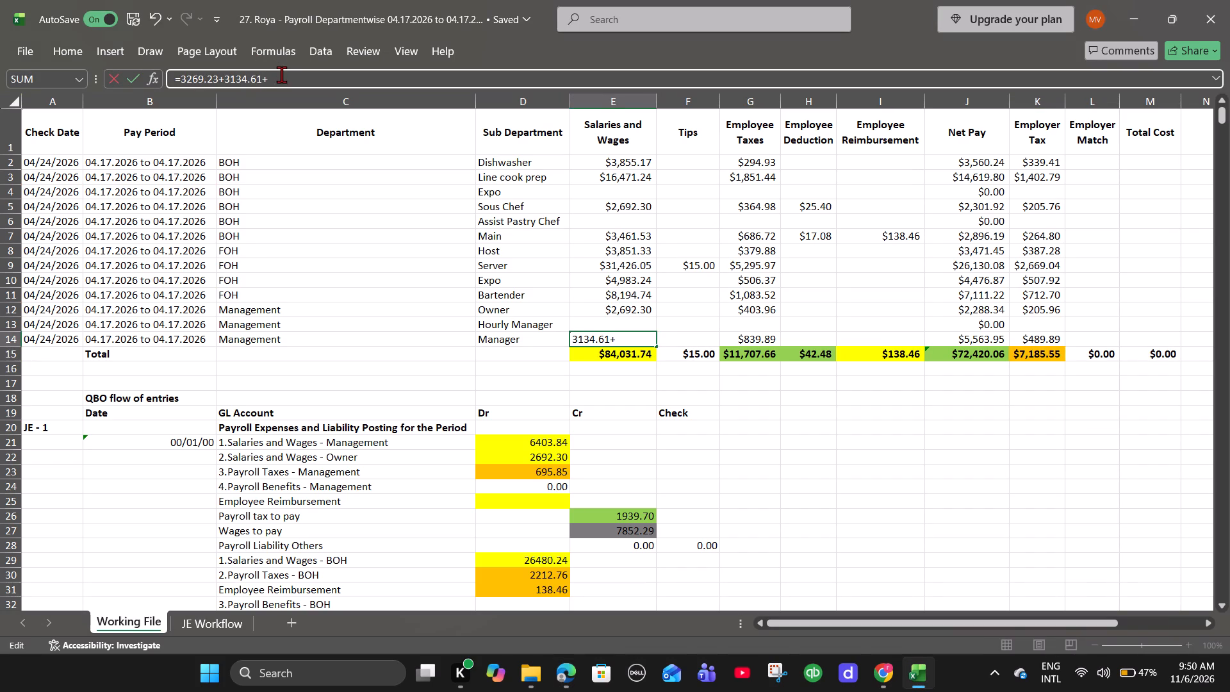
key("alt+Tab")
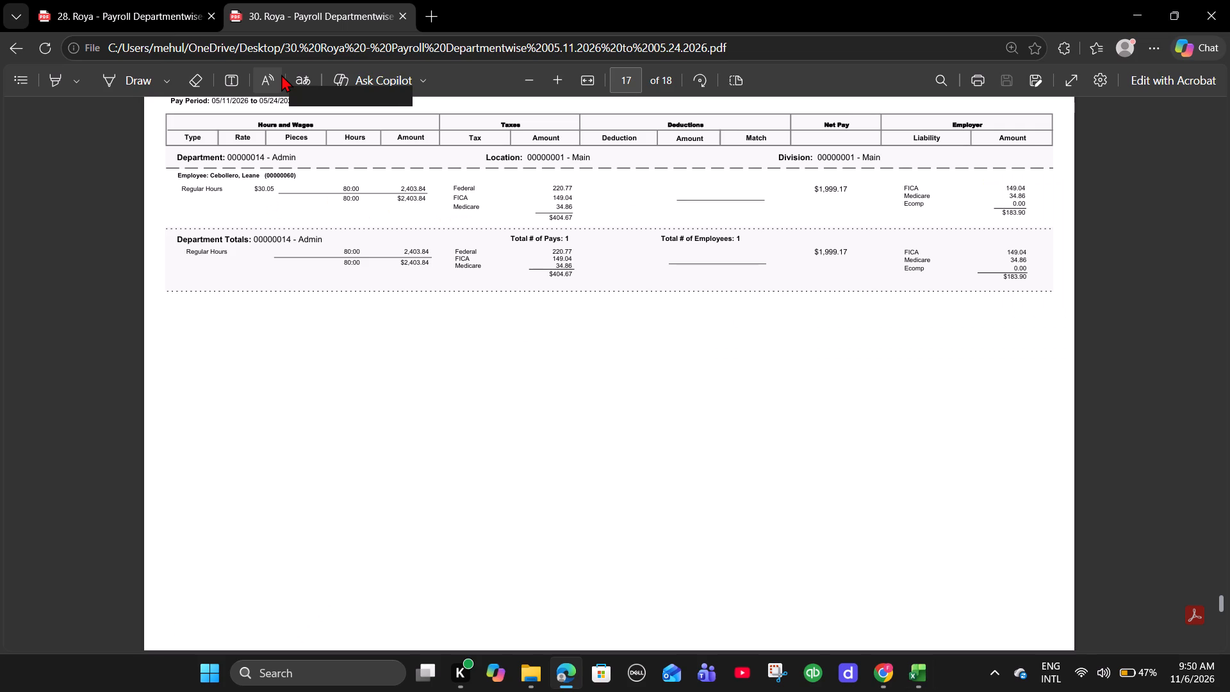
key("alt+Tab")
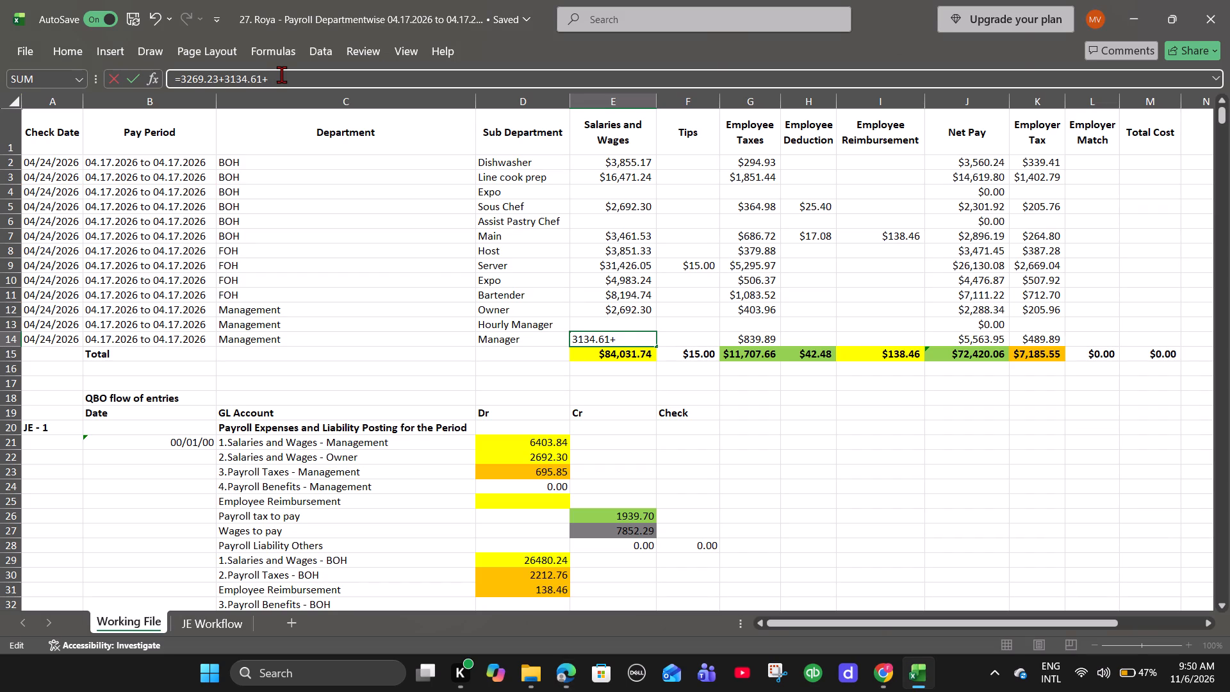
type("2403.")
key("alt+Tab")
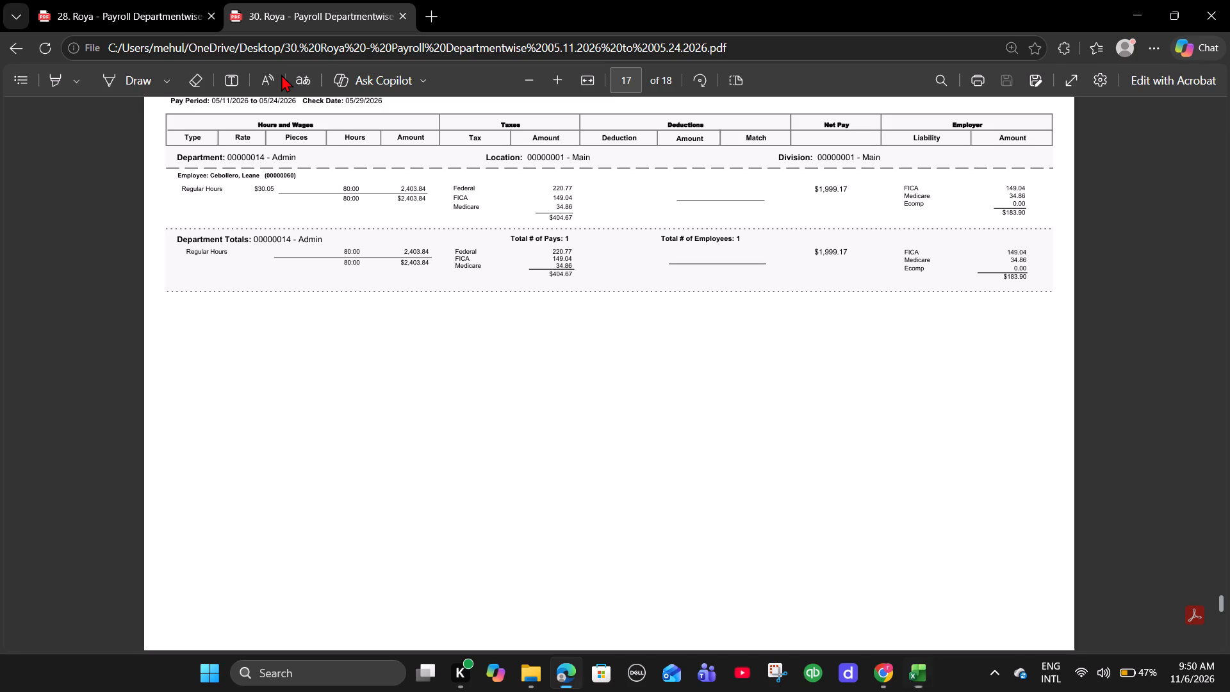
key("alt+Tab")
type("84")
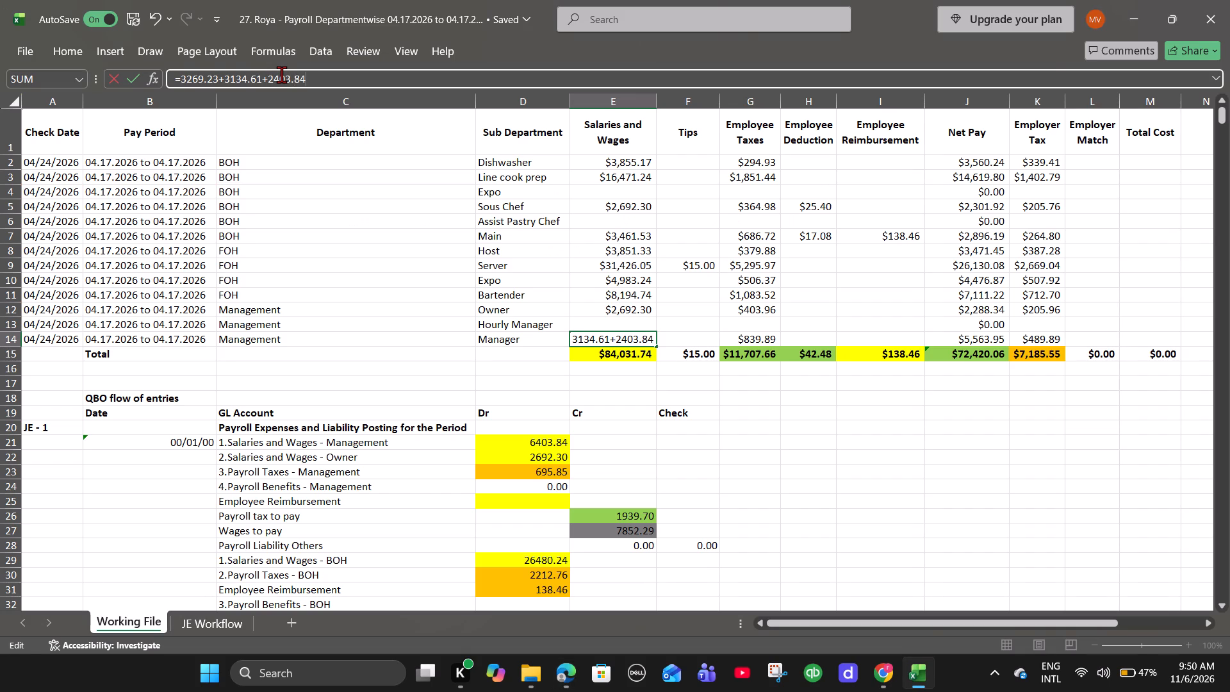
key("Return")
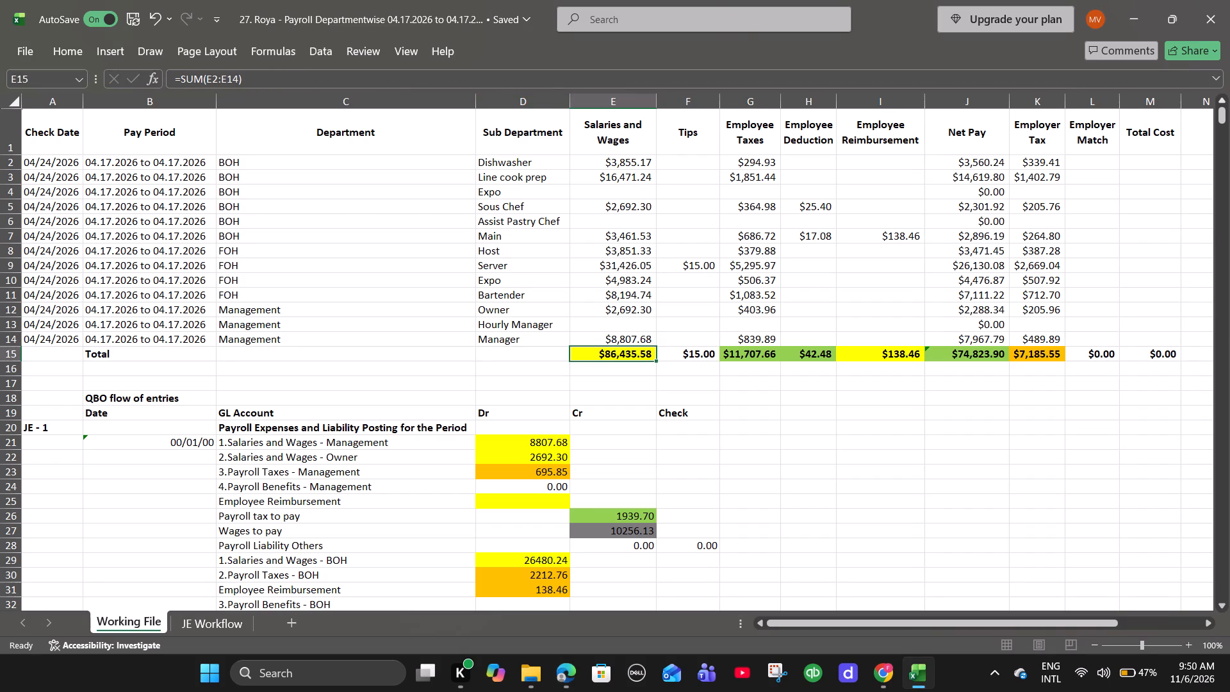
Add 404.67, the Admin department's employee taxes total in the PDF, to the Manager row's Employee Taxes formula.
left_click(755, 339)
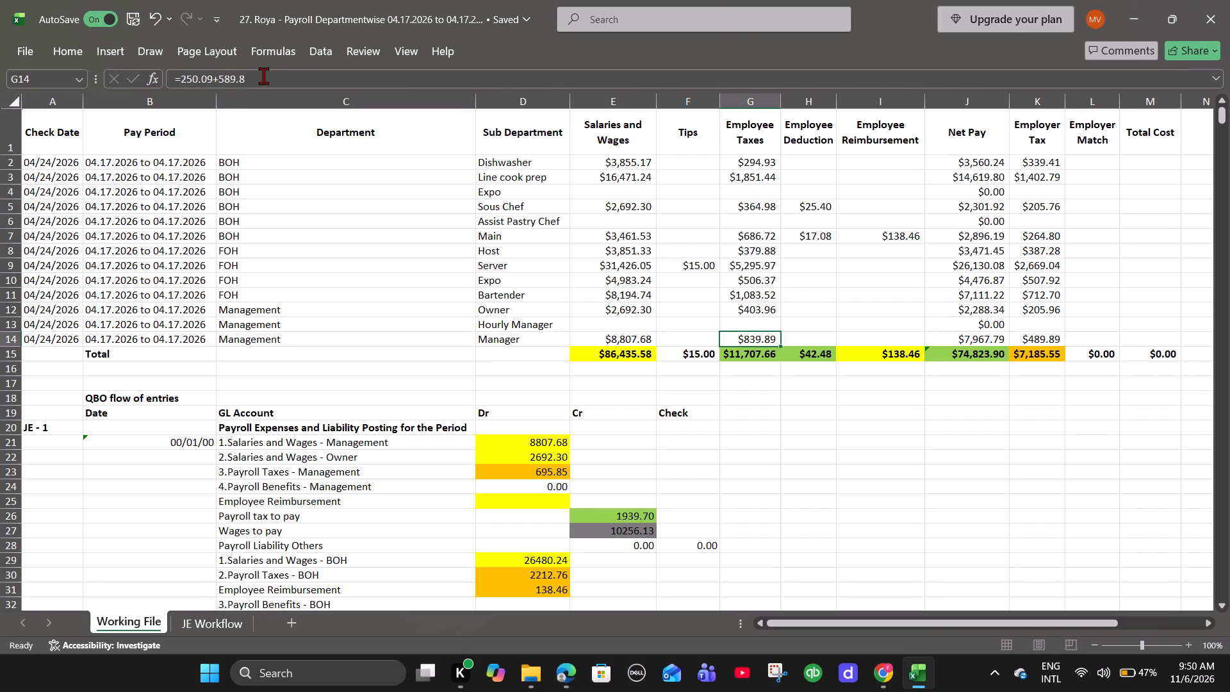
left_click(263, 76)
key("plus")
key("alt+Tab")
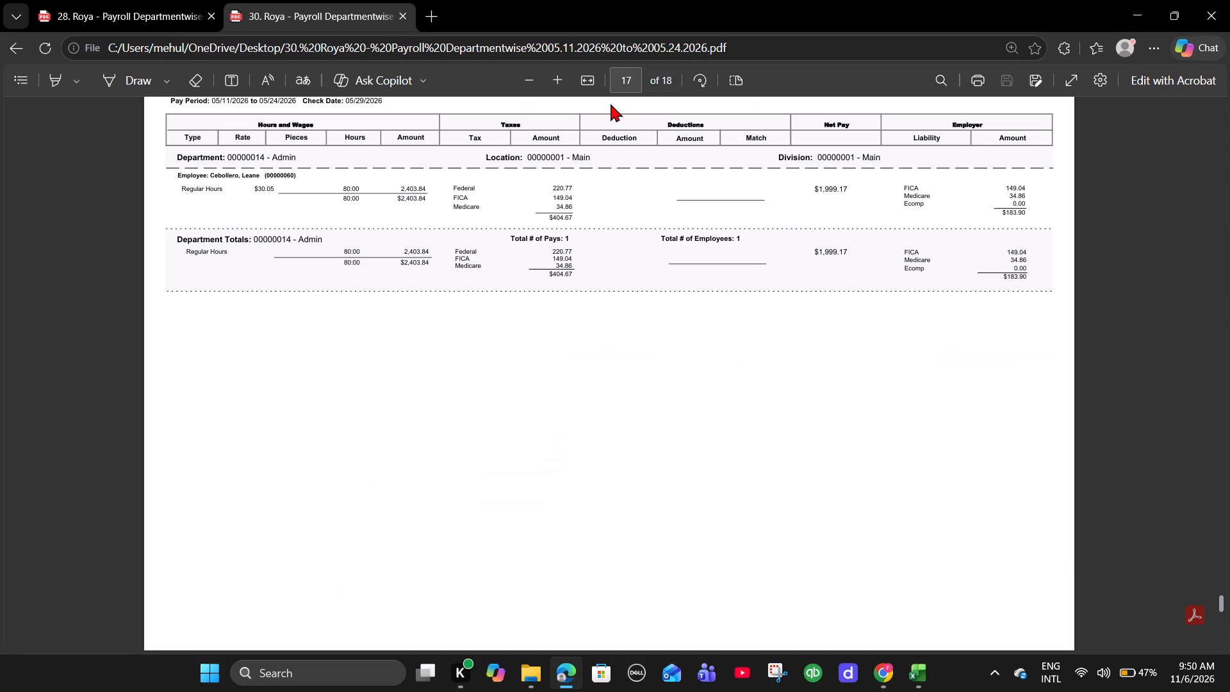
key("alt+Tab")
type("404.67")
key("Return")
Add 183.90, the Admin department's employer liability total in the PDF, to the Manager row's Employer Tax formula.
key("alt+Tab")
key("alt+Tab")
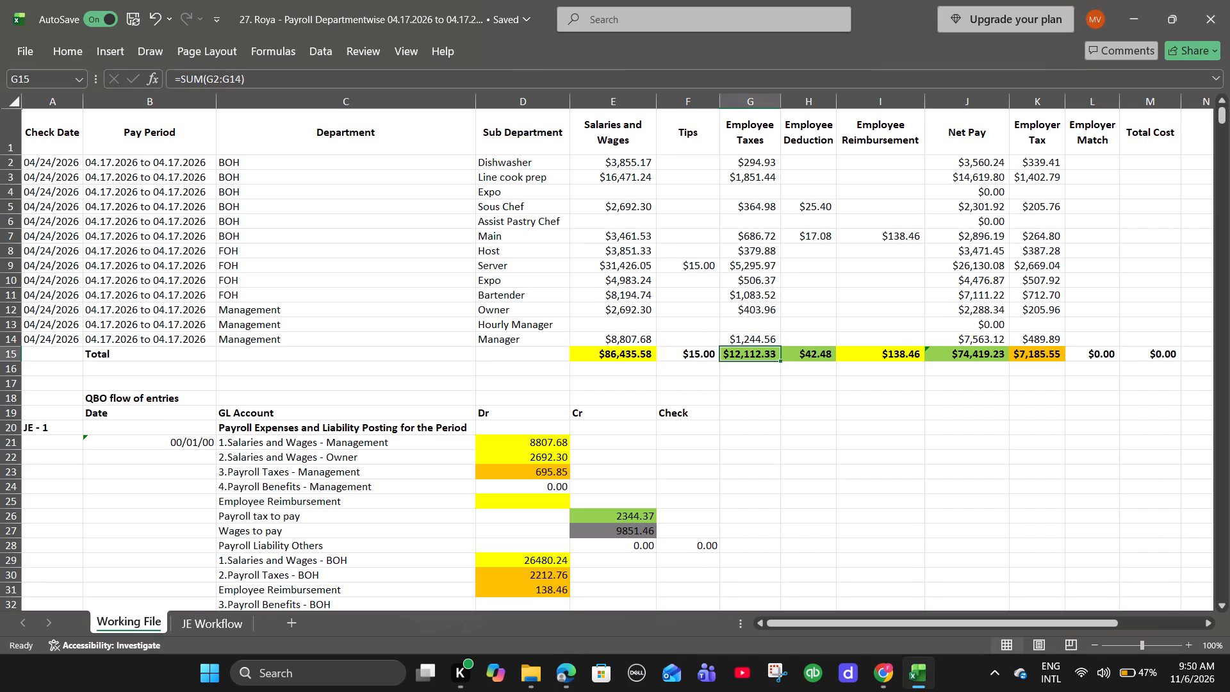
left_click(1036, 343)
left_click(269, 79)
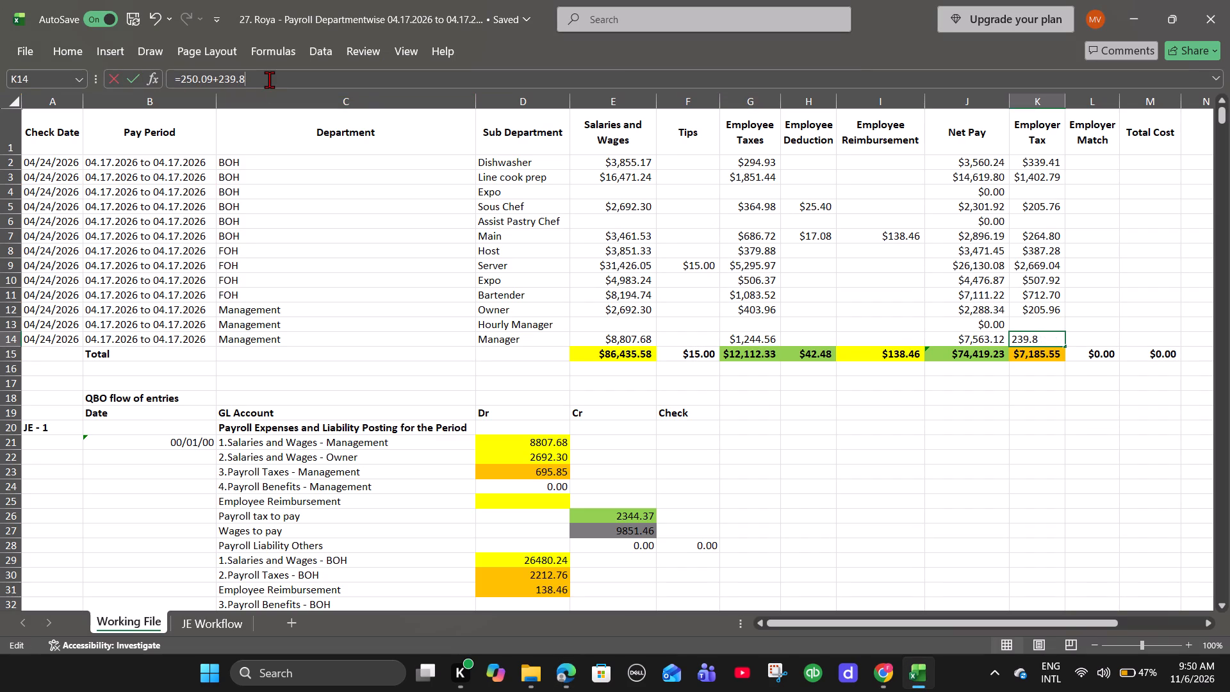
key("plus")
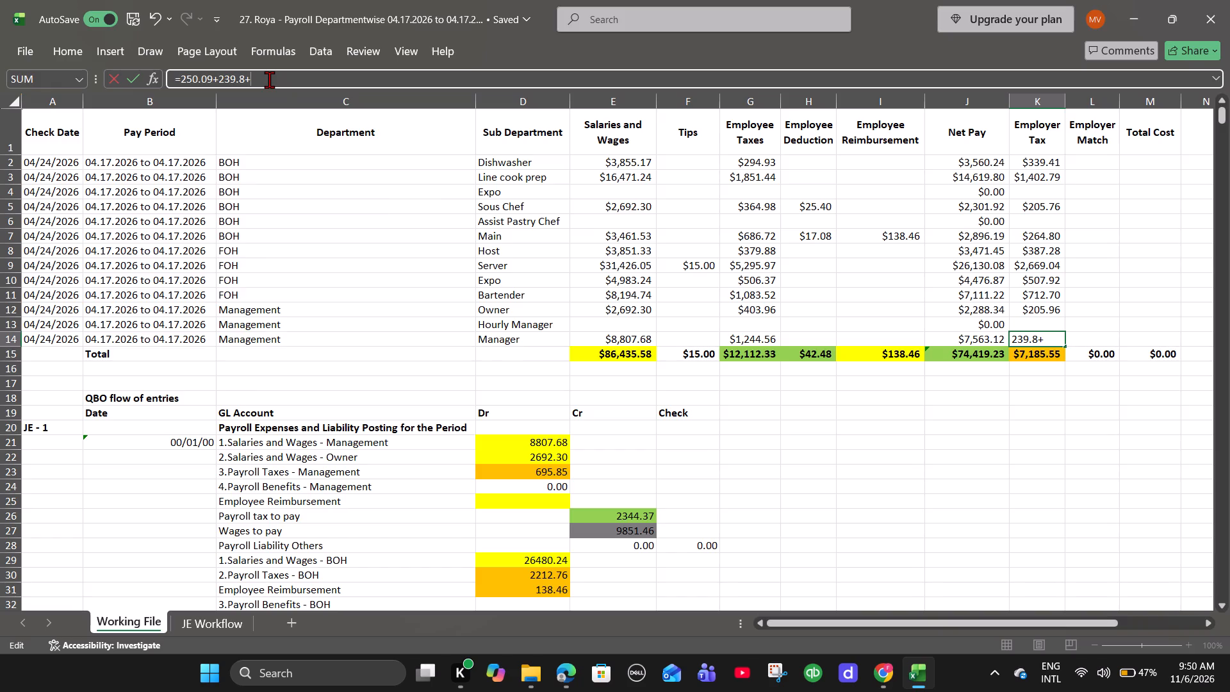
key("alt+Tab")
key("alt+Tab")
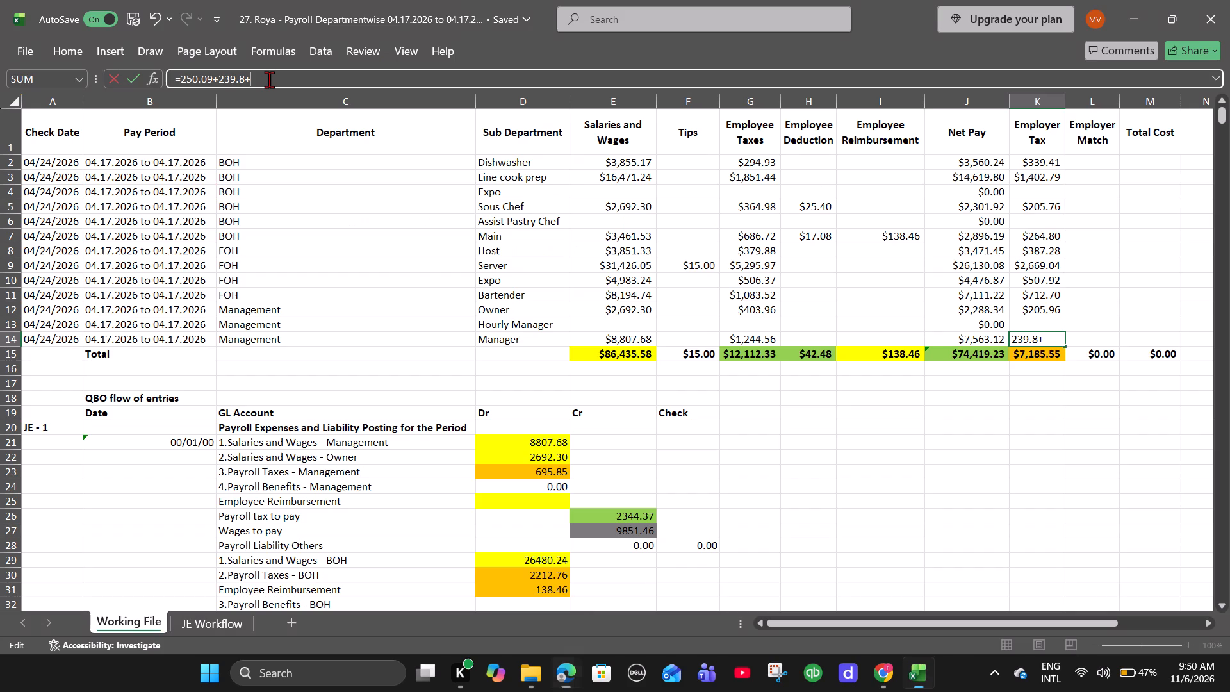
type("183.90")
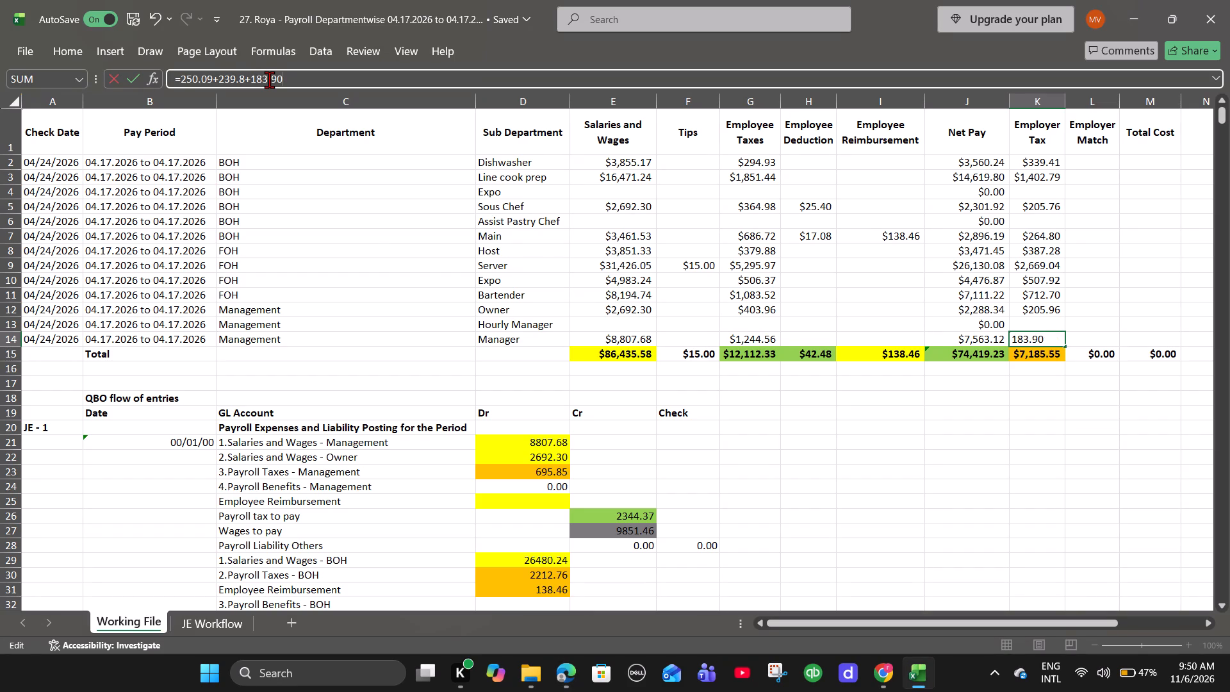
key("Return")
Compare the company totals on the PDF's last page with Excel's Total row, checking the combined sum of Salaries and Wages and Tips.
key("alt+Tab")
scroll(358, 306, "down", 2)
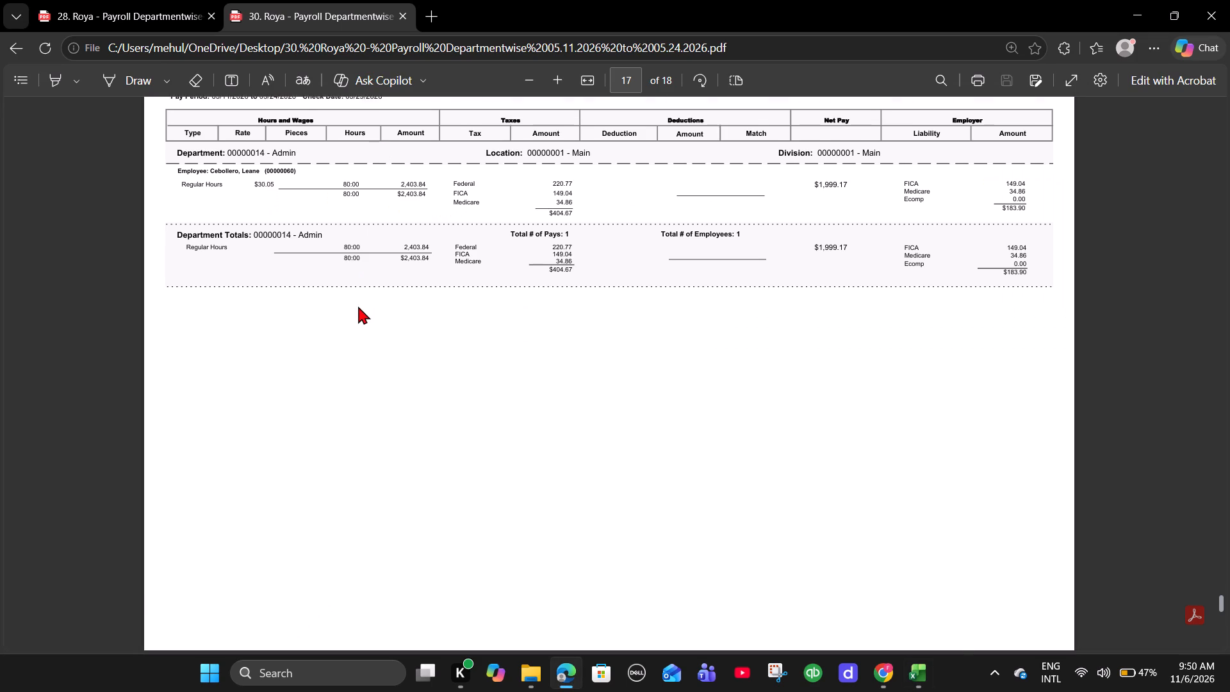
scroll(360, 306, "down", 18)
scroll(367, 298, "up", 2)
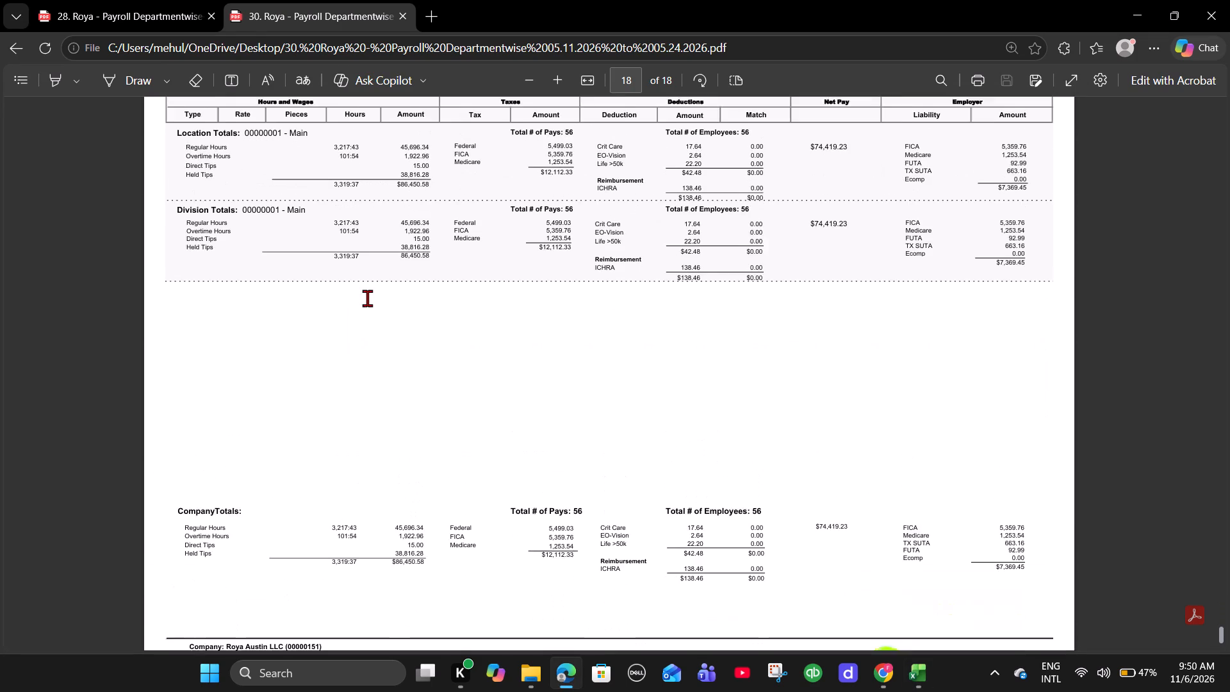
key("alt+Tab")
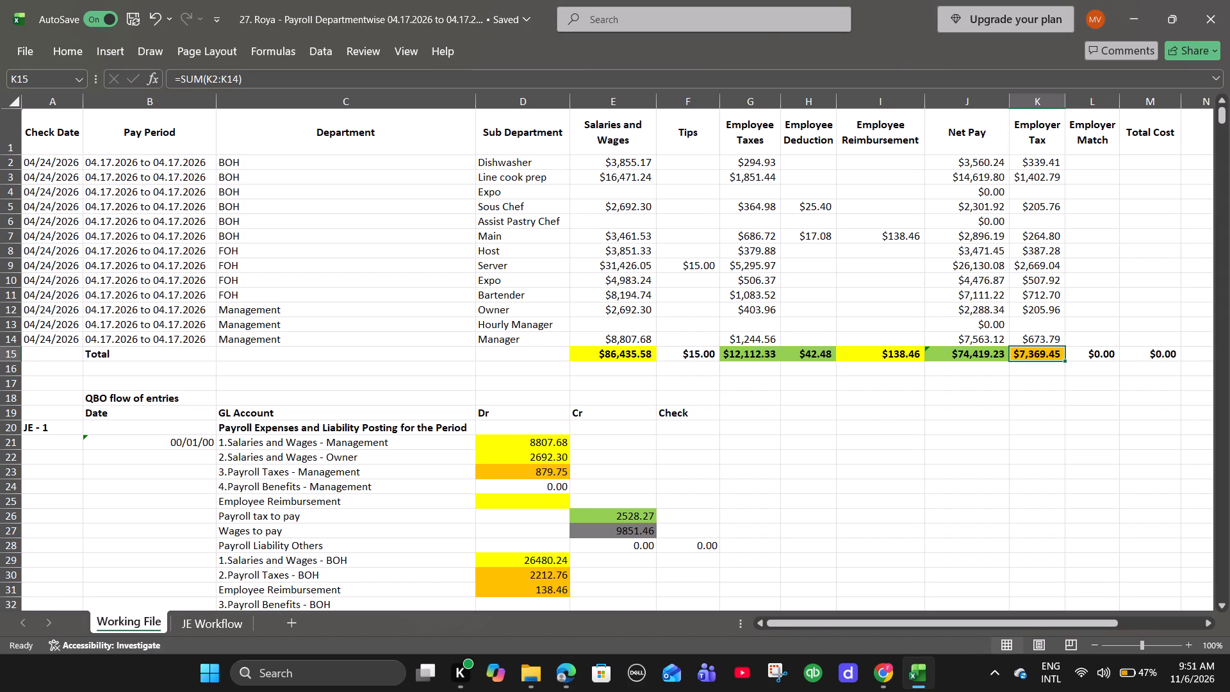
left_click_drag(594, 352, 691, 354)
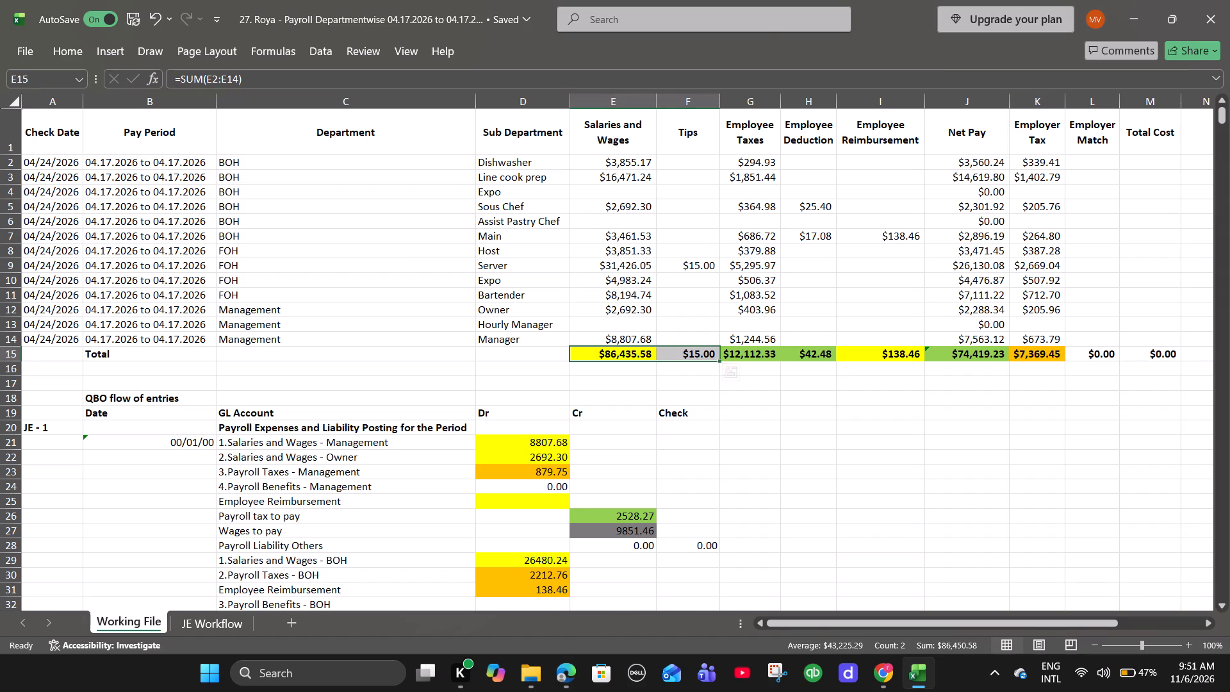
Review the QBO journal entries JE - 1 to JE - 4 below the payroll table, checking that JE - 1's debit and credit totals balance.
left_click(879, 470)
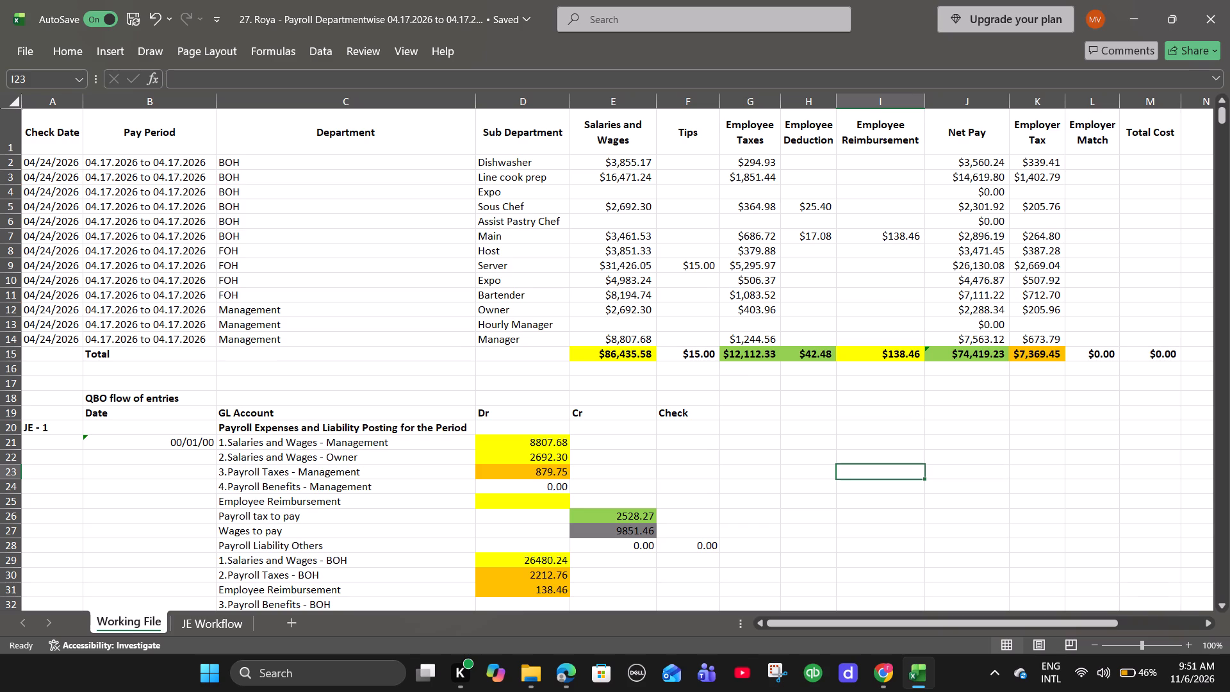
scroll(566, 435, "down", 6)
scroll(566, 435, "up", 4)
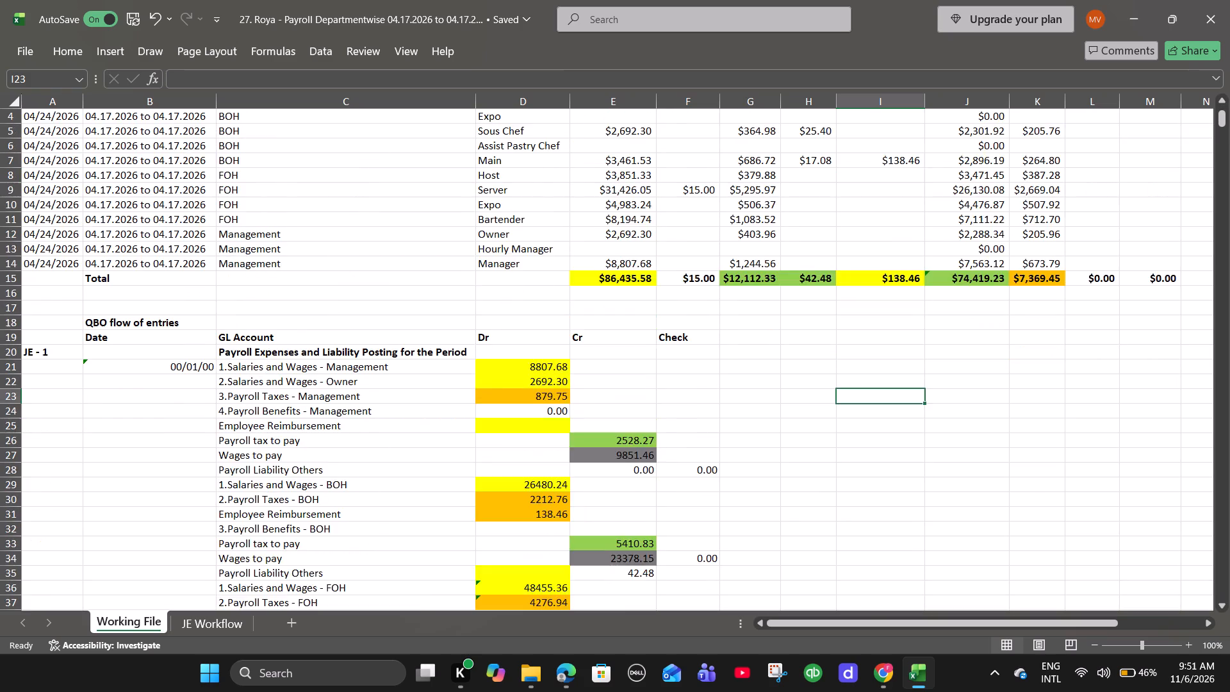
scroll(566, 435, "up", 5)
scroll(566, 435, "down", 9)
scroll(566, 435, "up", 15)
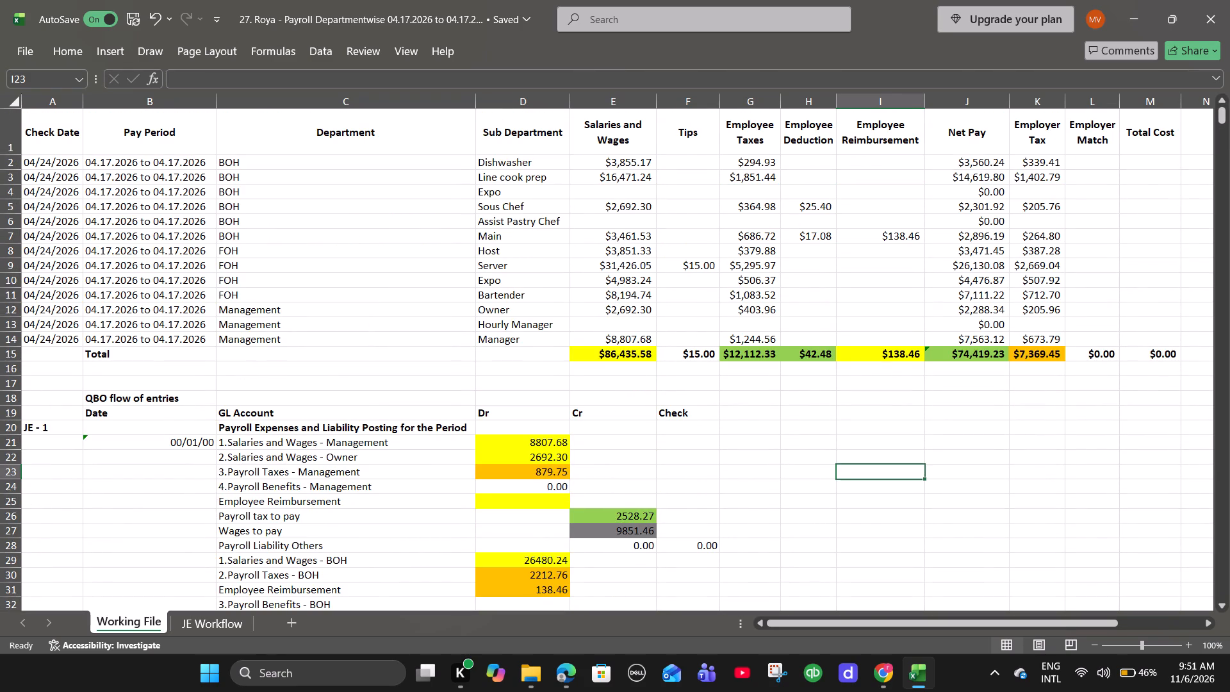
scroll(660, 422, "down", 10)
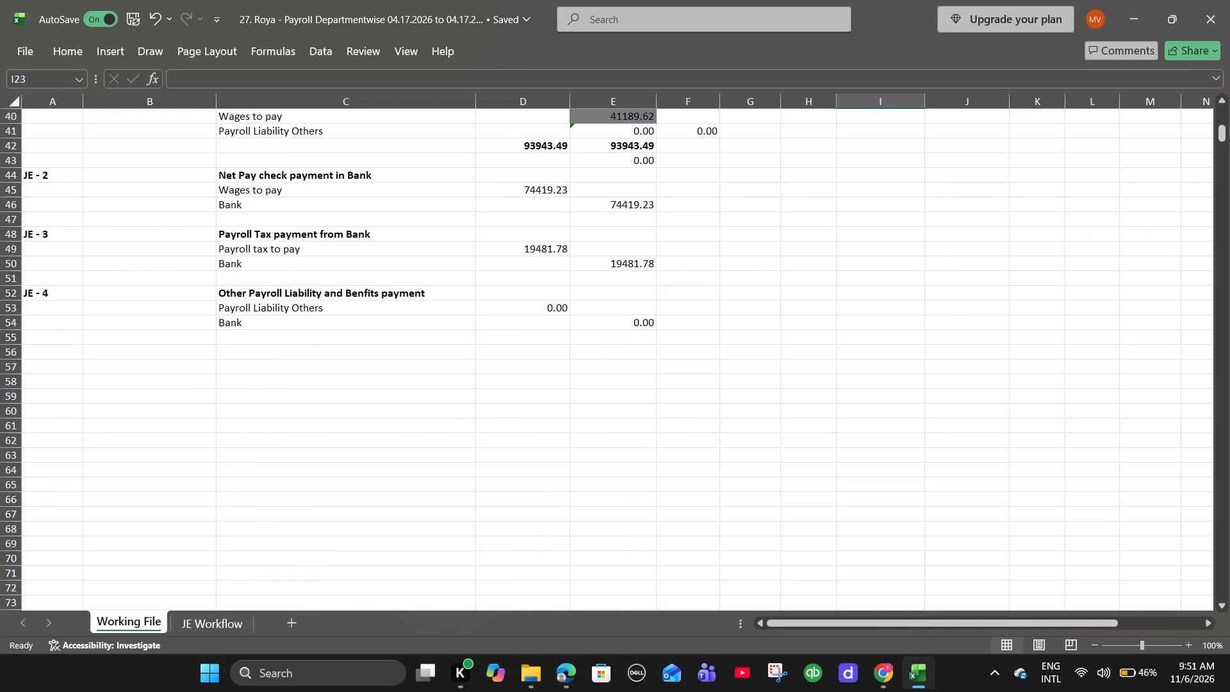
scroll(661, 424, "down", 6)
scroll(661, 424, "up", 9)
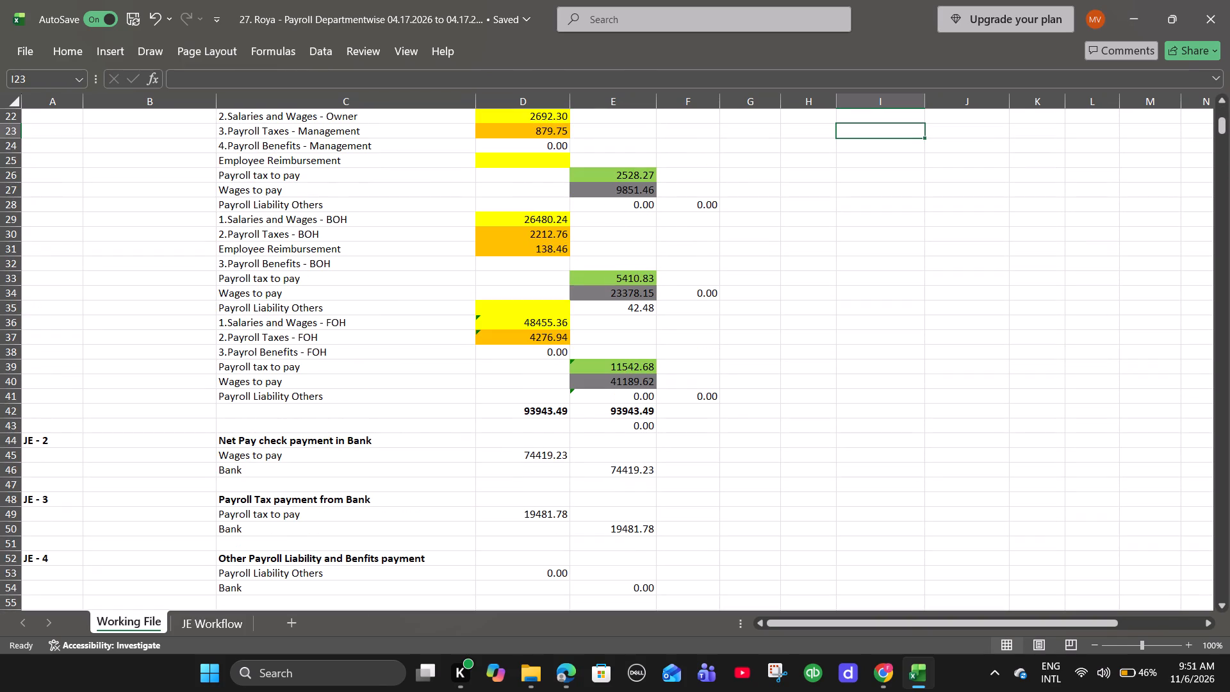
left_click_drag(525, 415, 603, 415)
left_click(1120, 383)
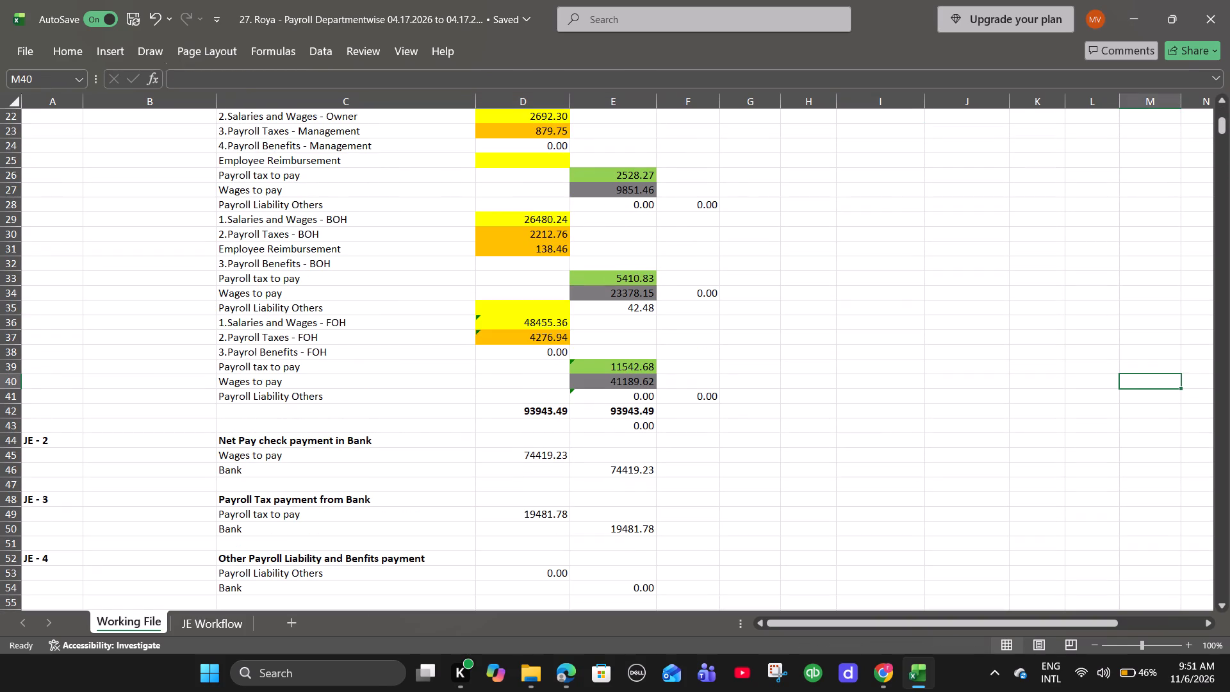
Save the payroll departmentwise workbook.
key("ctrl+s")
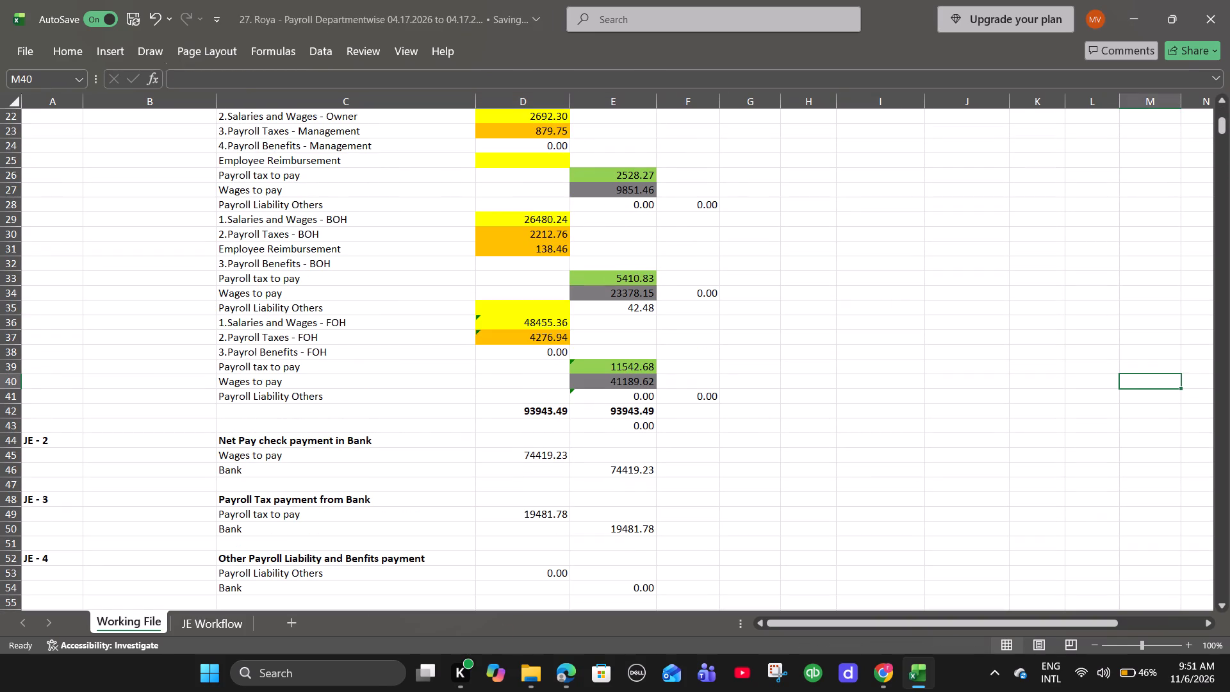